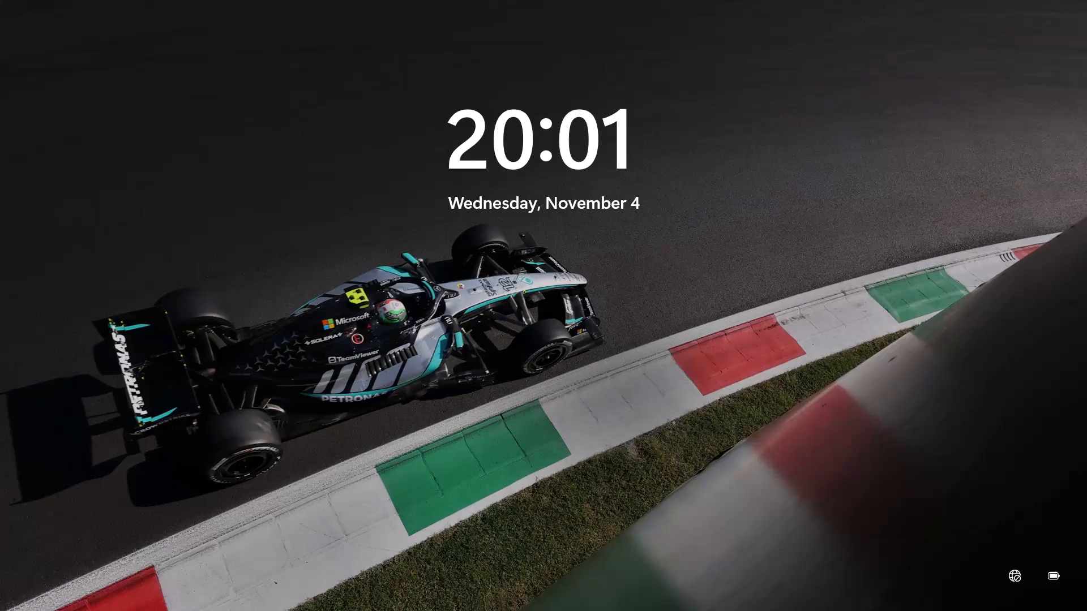
Dismiss the lock screen to reach the sign-in view.
{"action": "triple_click", "coordinate": [198, 432]}
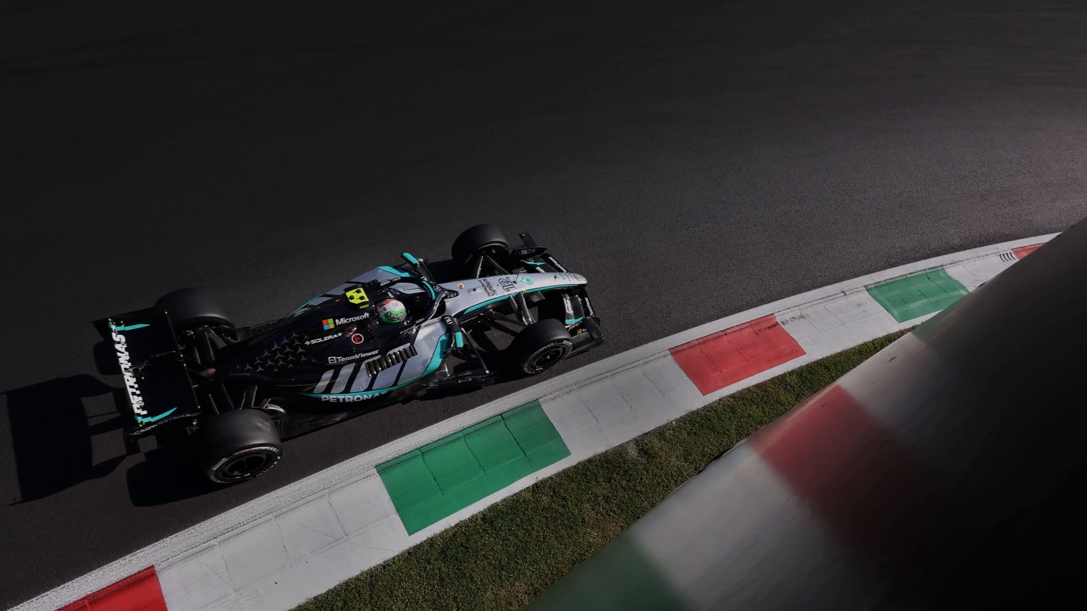
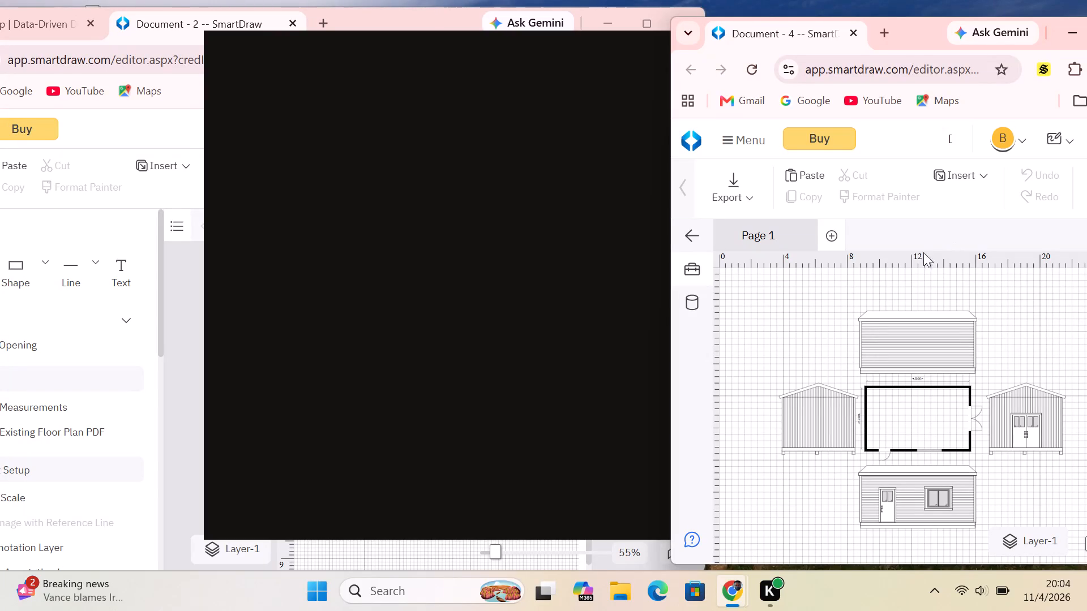
Bring the Document - 2 window to the front and position it beside the Document - 4 shed drawing.
{"action": "left_click", "coordinate": [131, 139]}
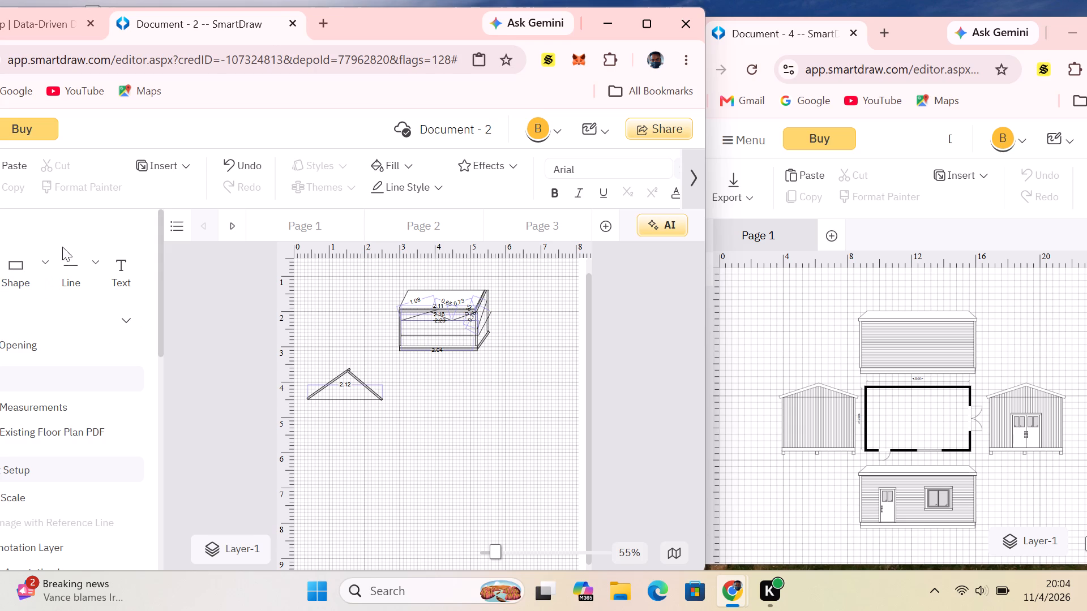
{"action": "left_click_drag", "start_coordinate": [412, 14], "coordinate": [494, 2]}
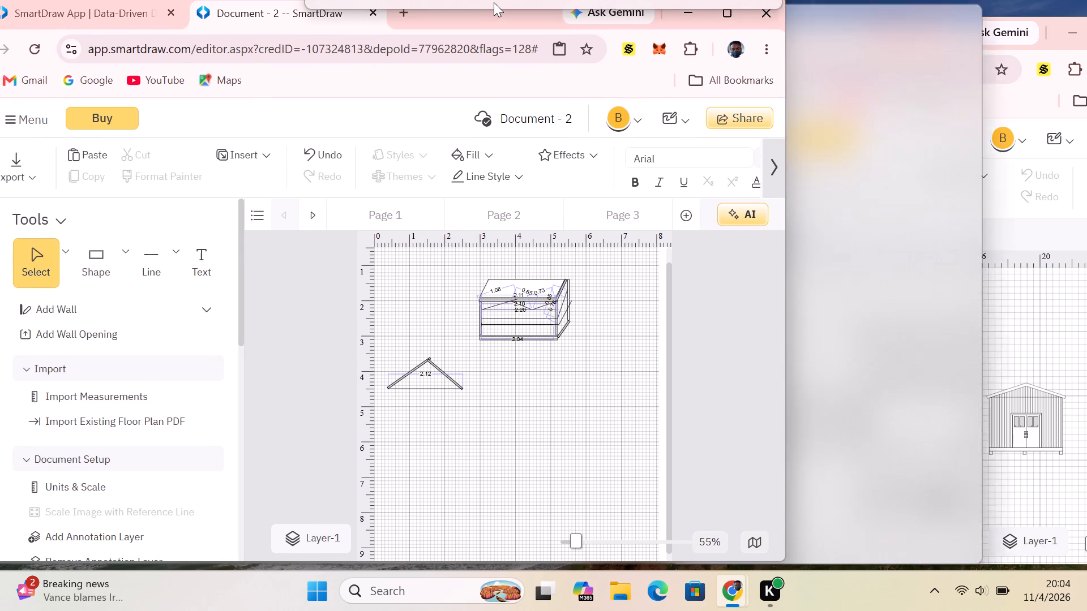
{"action": "left_click_drag", "start_coordinate": [494, 2], "coordinate": [497, 1]}
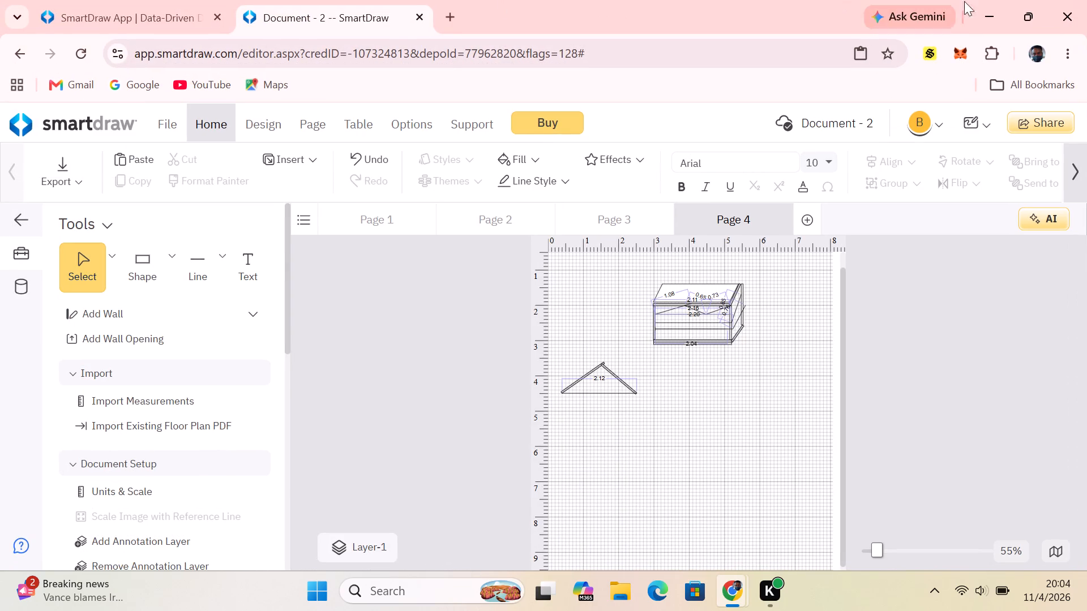
{"action": "left_click", "coordinate": [1037, 18]}
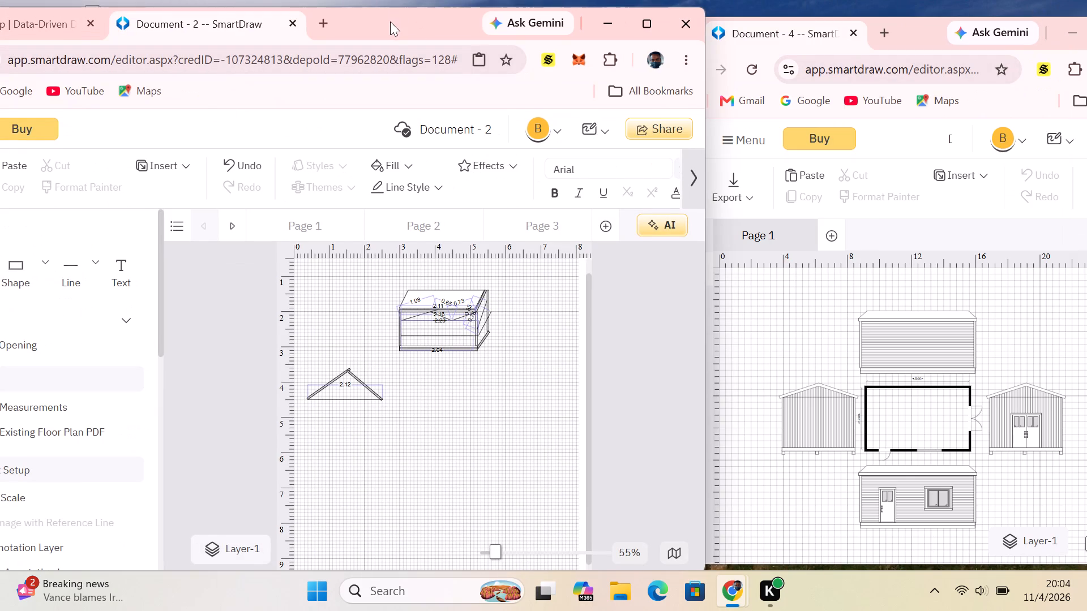
{"action": "left_click_drag", "start_coordinate": [390, 21], "coordinate": [464, 22]}
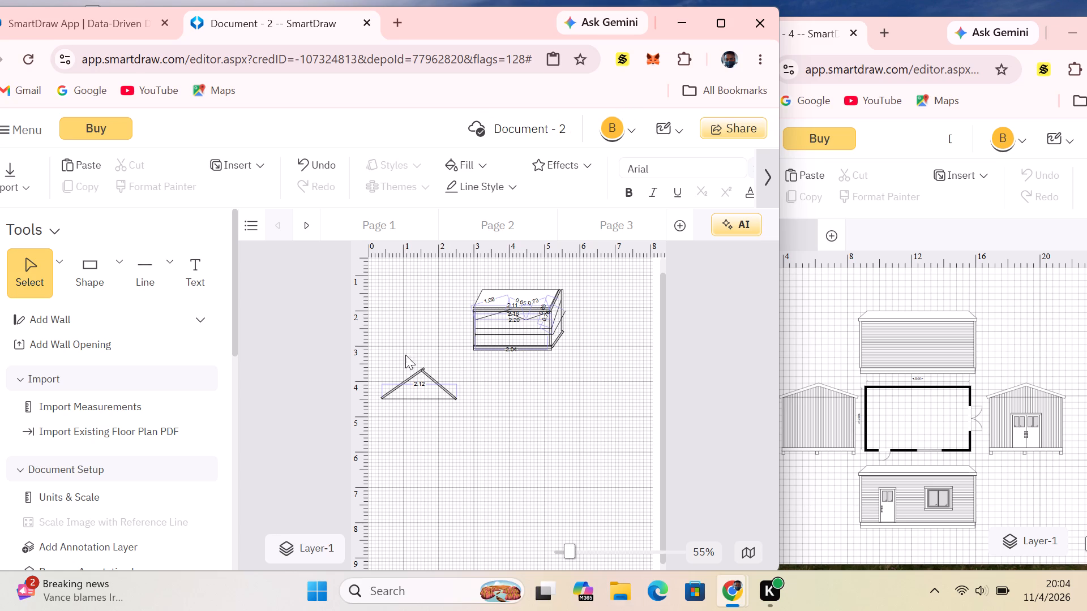
Draw a rectangle beside the gable roof outline and reshape it into a short, very thin vertical post.
{"action": "left_click", "coordinate": [115, 266]}
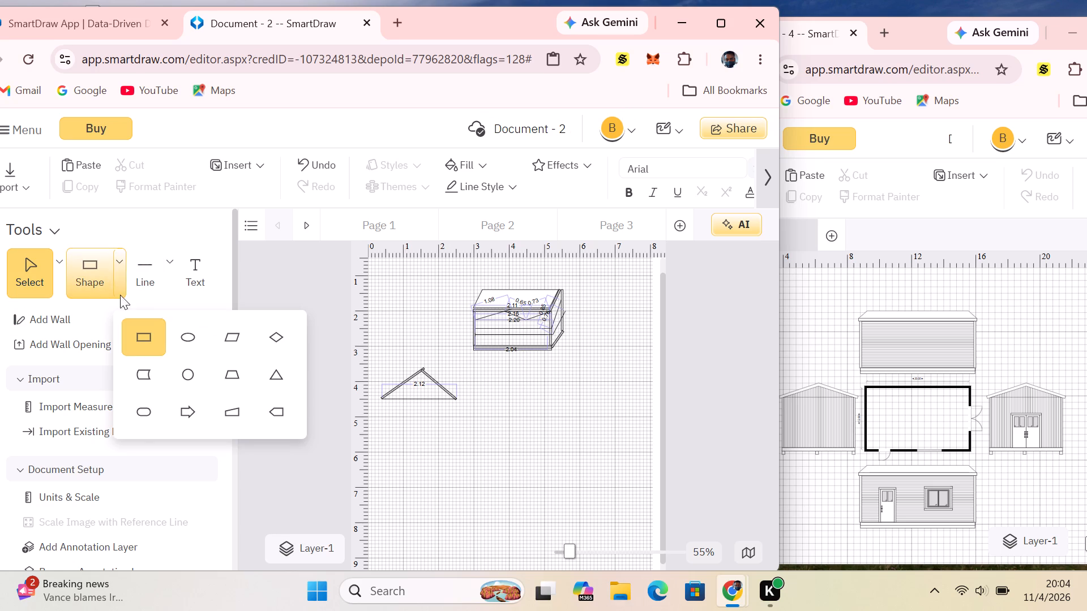
{"action": "left_click", "coordinate": [153, 332]}
{"action": "left_click_drag", "start_coordinate": [541, 387], "coordinate": [537, 393]}
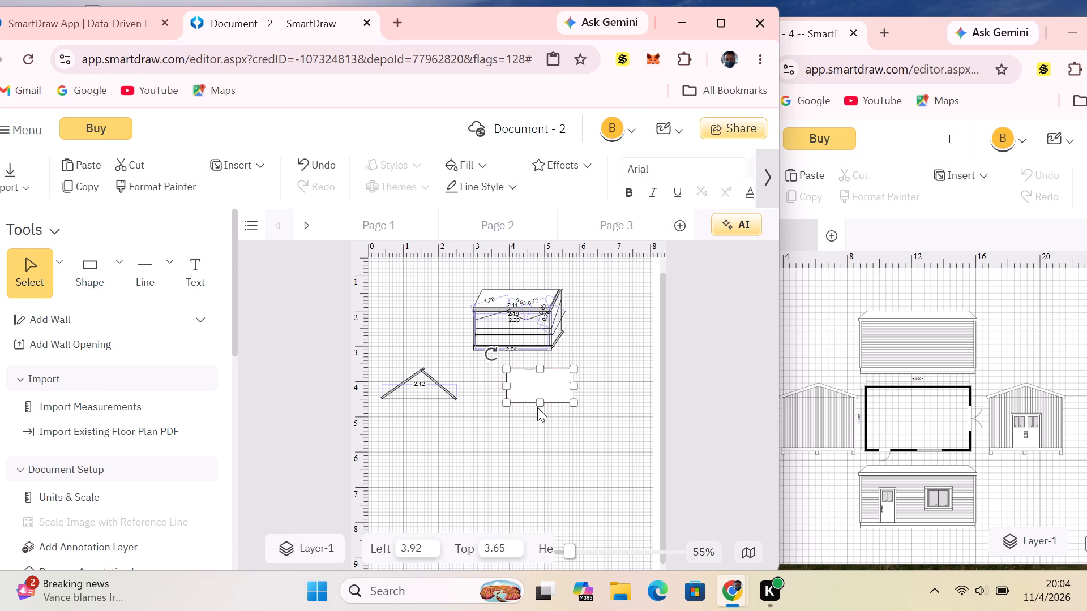
{"action": "left_click_drag", "start_coordinate": [540, 404], "coordinate": [525, 495]}
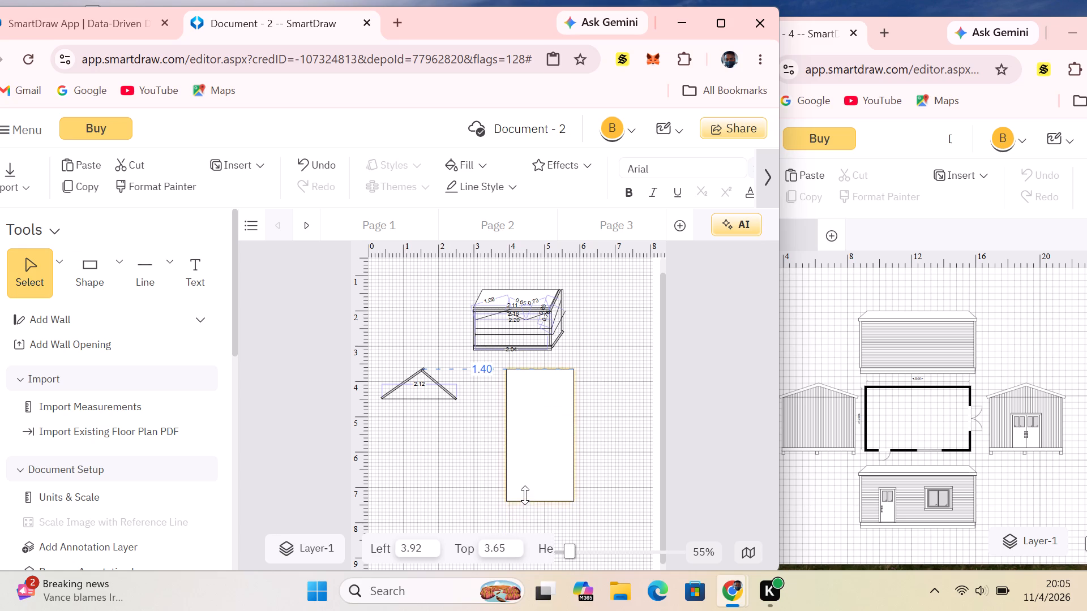
{"action": "left_click_drag", "start_coordinate": [525, 495], "coordinate": [527, 494]}
{"action": "left_click_drag", "start_coordinate": [572, 431], "coordinate": [493, 434]}
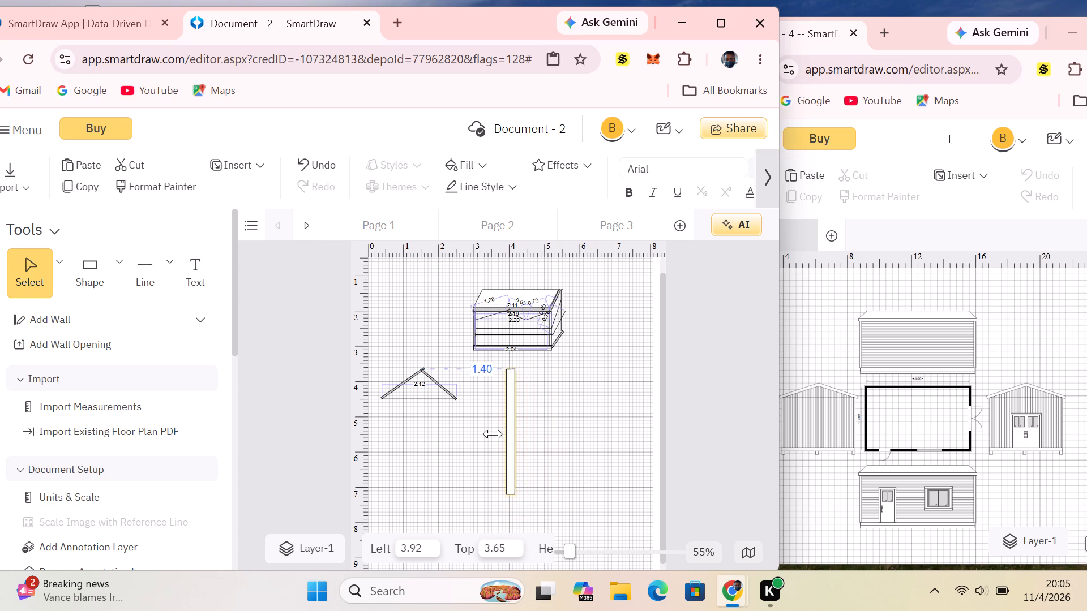
{"action": "left_click_drag", "start_coordinate": [493, 434], "coordinate": [504, 433]}
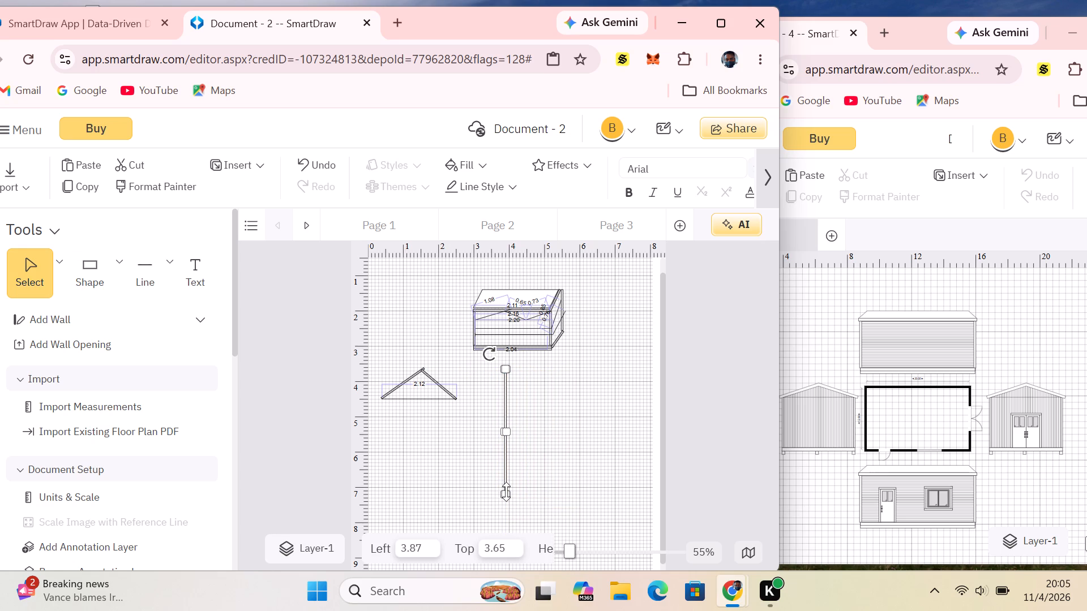
{"action": "left_click_drag", "start_coordinate": [506, 492], "coordinate": [510, 449]}
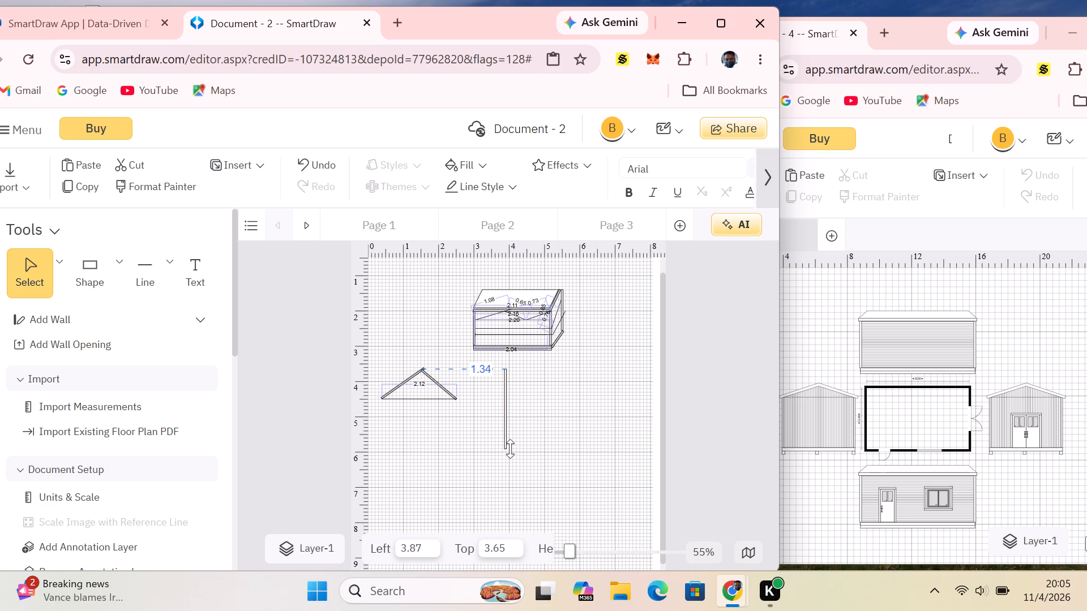
{"action": "left_click_drag", "start_coordinate": [510, 449], "coordinate": [511, 444]}
{"action": "left_click_drag", "start_coordinate": [507, 368], "coordinate": [508, 388]}
Move the thin post under the left end of the gable roof, at about 0.47 left and 4.53 top.
{"action": "left_click_drag", "start_coordinate": [505, 410], "coordinate": [388, 422]}
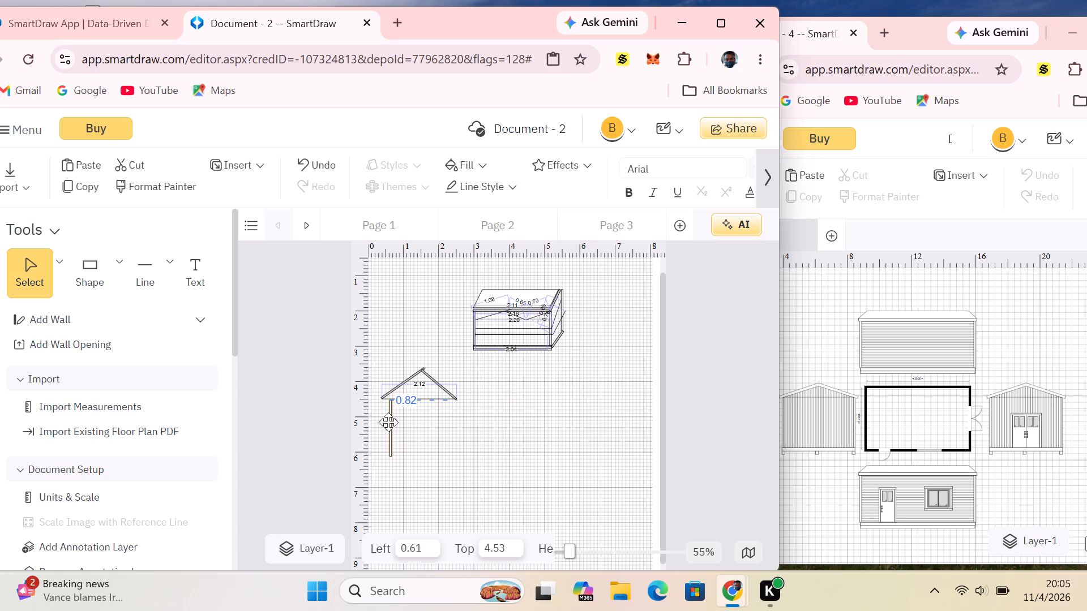
{"action": "left_click_drag", "start_coordinate": [388, 422], "coordinate": [385, 421]}
{"action": "left_click", "coordinate": [396, 421]}
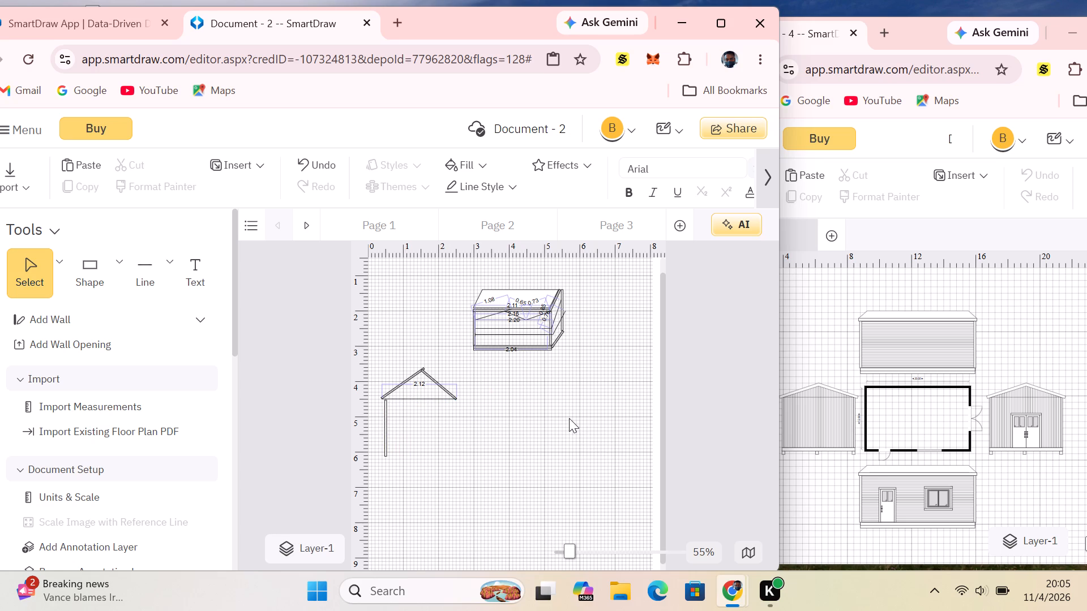
Copy the left post and paste the duplicate in the empty area of the page.
{"action": "right_click", "coordinate": [385, 410]}
{"action": "left_click", "coordinate": [480, 464]}
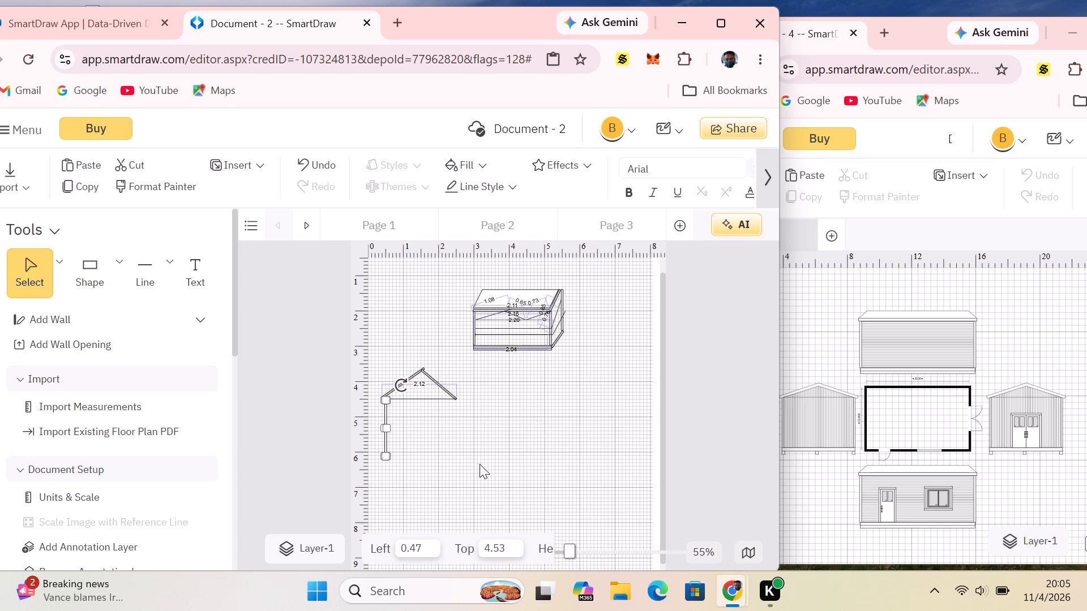
{"action": "right_click", "coordinate": [543, 416]}
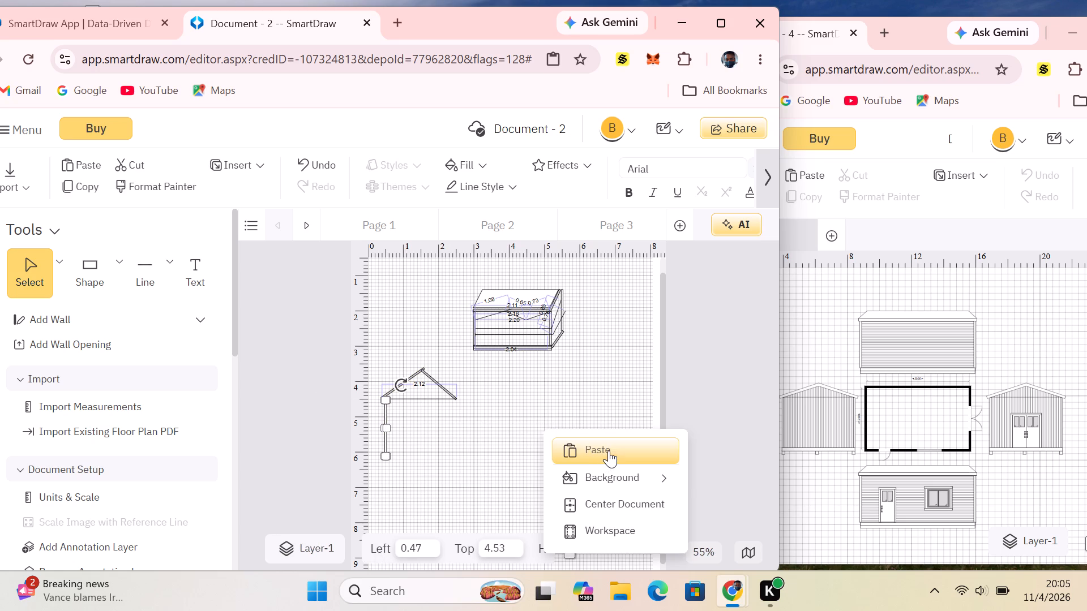
{"action": "left_click", "coordinate": [609, 450]}
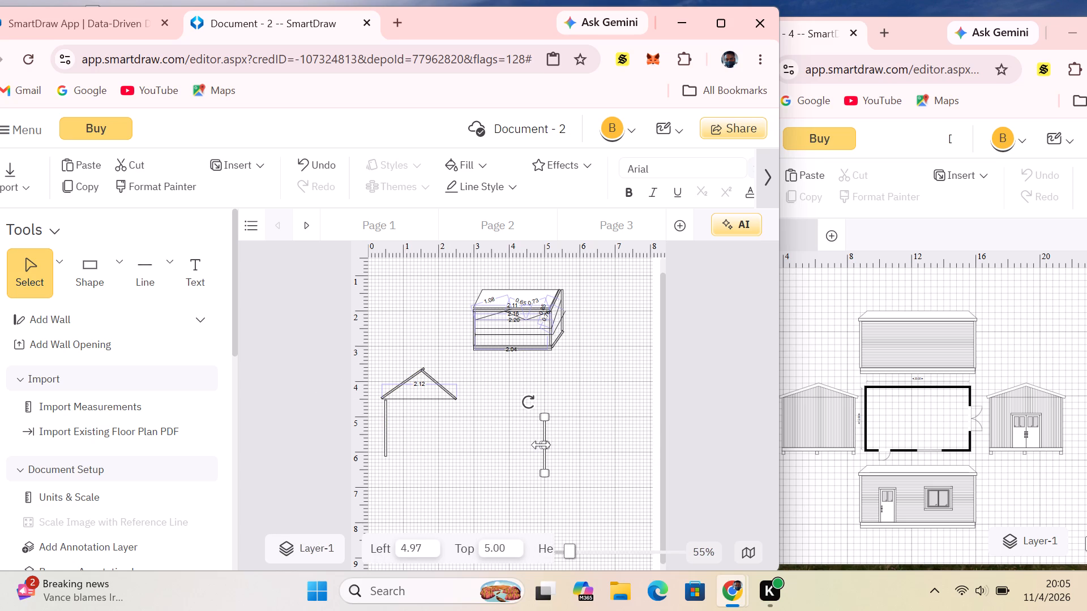
Resize the pasted post into a thin upright under the roof's right end, at about 2.43 left and 4.50 top.
{"action": "left_click", "coordinate": [547, 448]}
{"action": "left_click_drag", "start_coordinate": [550, 441], "coordinate": [450, 400]}
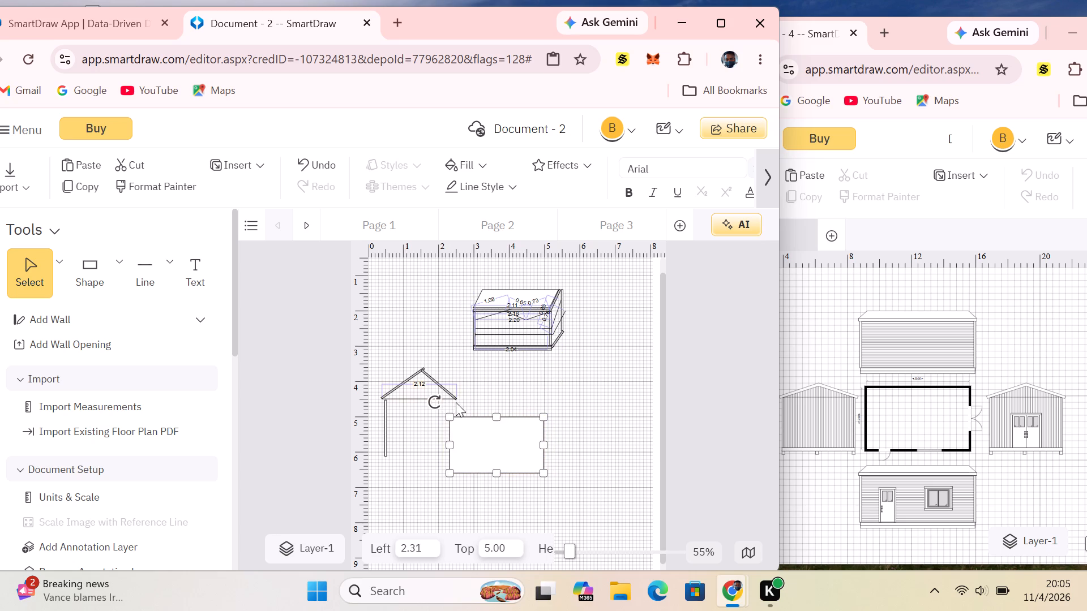
{"action": "left_click_drag", "start_coordinate": [498, 418], "coordinate": [489, 399]}
{"action": "left_click_drag", "start_coordinate": [543, 435], "coordinate": [444, 419]}
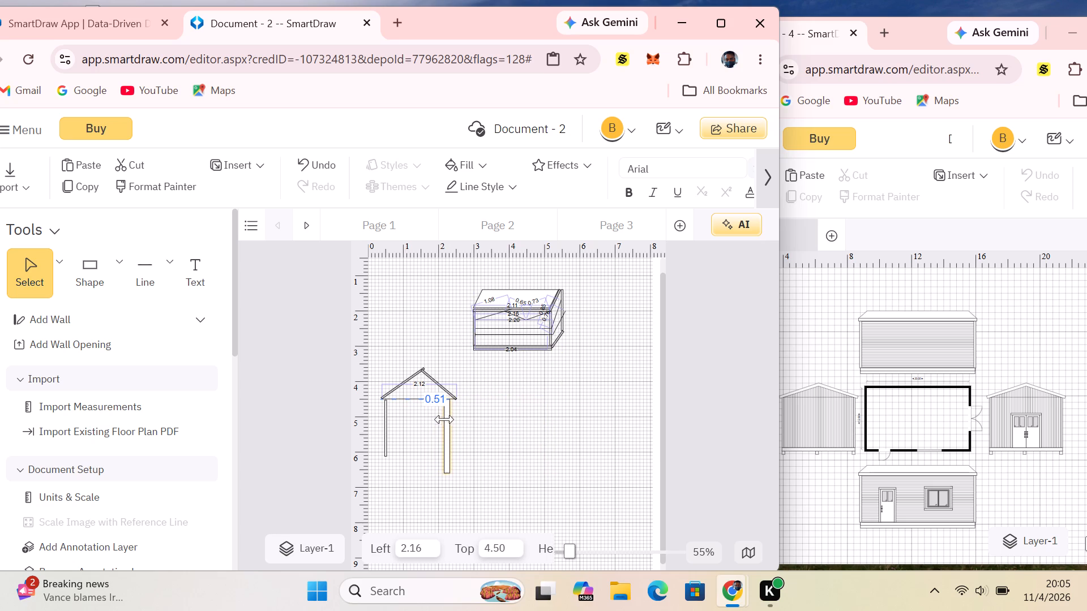
{"action": "left_click_drag", "start_coordinate": [444, 419], "coordinate": [457, 420]}
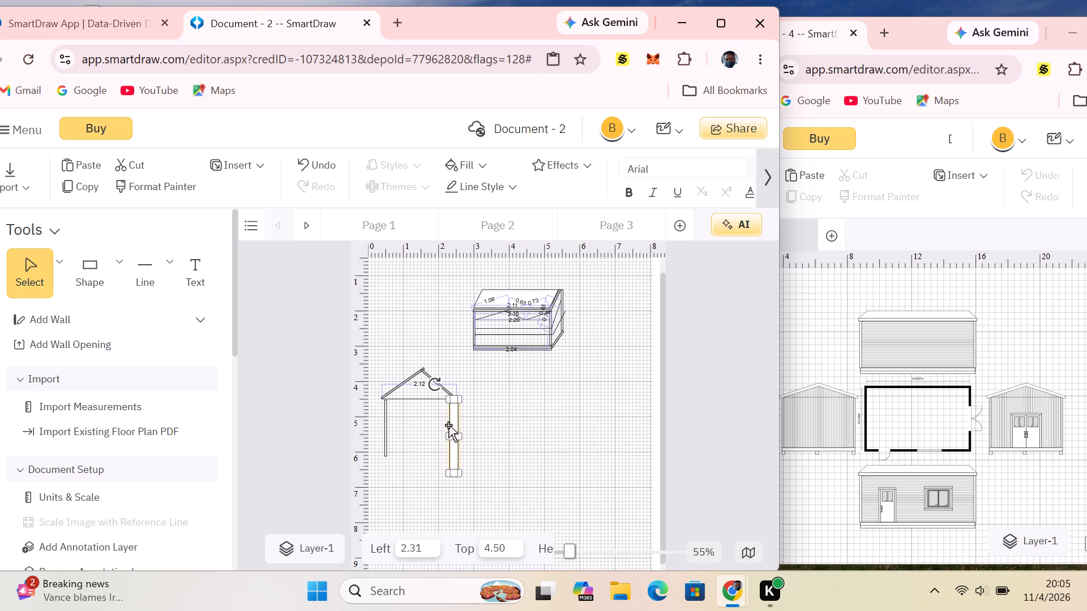
{"action": "left_click_drag", "start_coordinate": [451, 434], "coordinate": [453, 429]}
{"action": "left_click", "coordinate": [456, 434]}
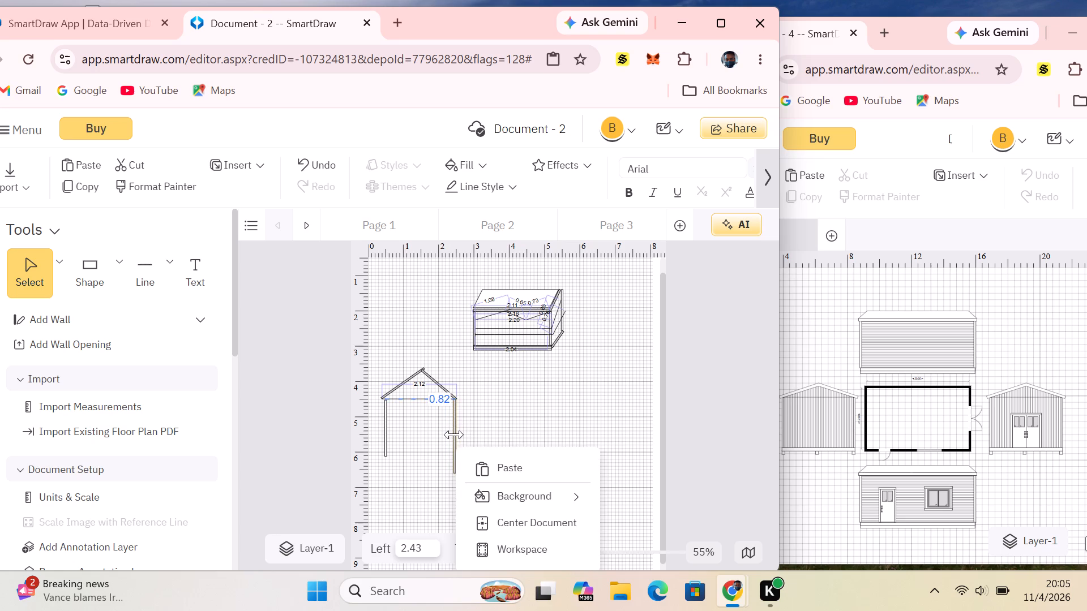
{"action": "left_click", "coordinate": [479, 401]}
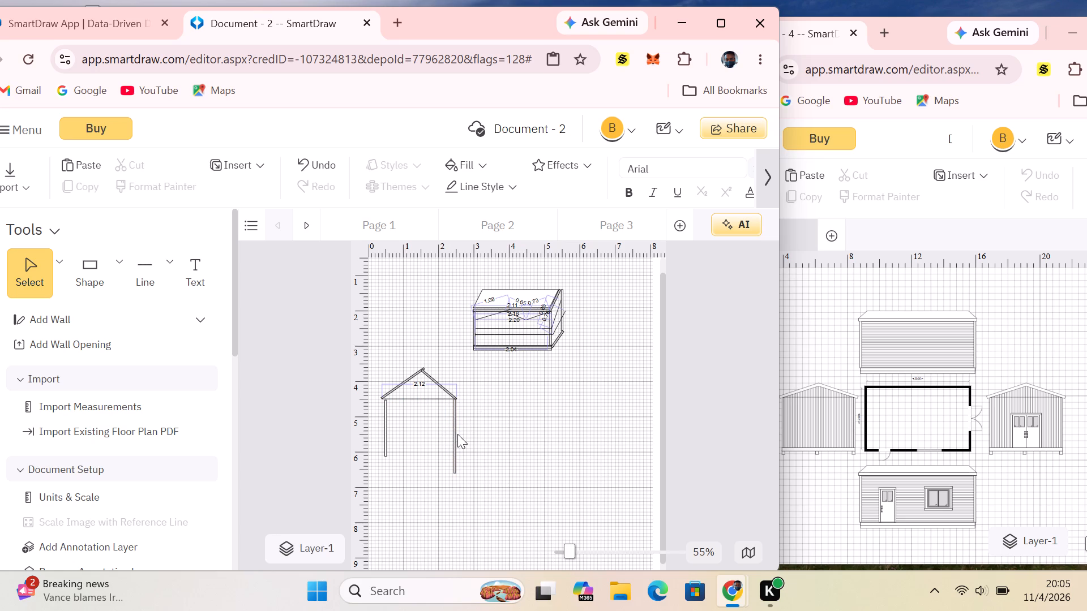
{"action": "left_click", "coordinate": [451, 432]}
{"action": "left_click", "coordinate": [453, 432]}
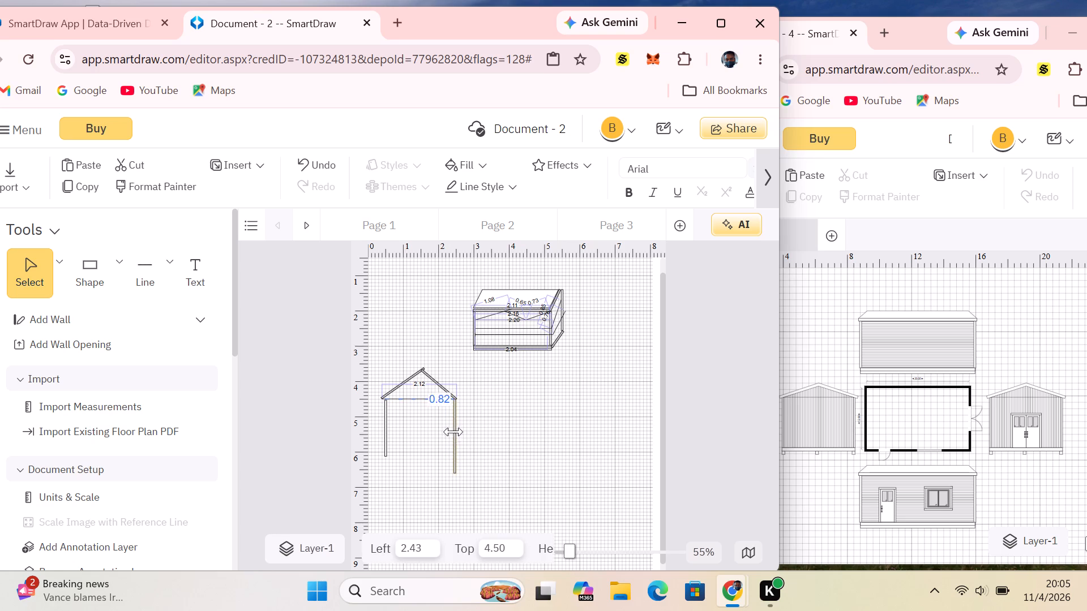
Shorten the right post to about the left post's length, keeping it as thin as before.
{"action": "left_click", "coordinate": [459, 471]}
{"action": "left_click_drag", "start_coordinate": [458, 468], "coordinate": [460, 451]}
{"action": "left_click", "coordinate": [459, 451]}
{"action": "left_click", "coordinate": [504, 438]}
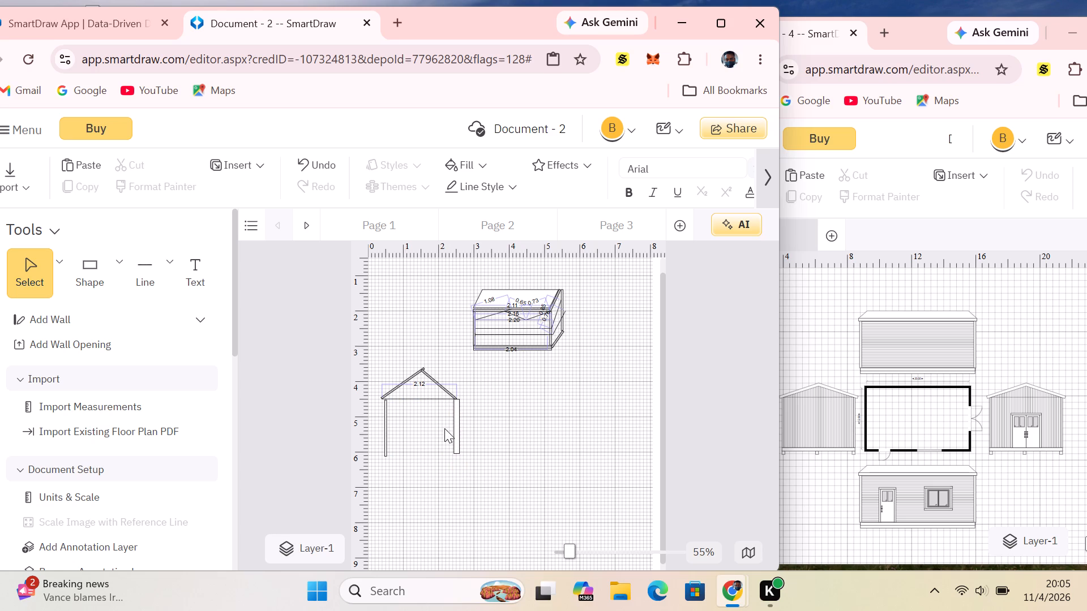
{"action": "left_click", "coordinate": [456, 425]}
{"action": "left_click", "coordinate": [457, 427]}
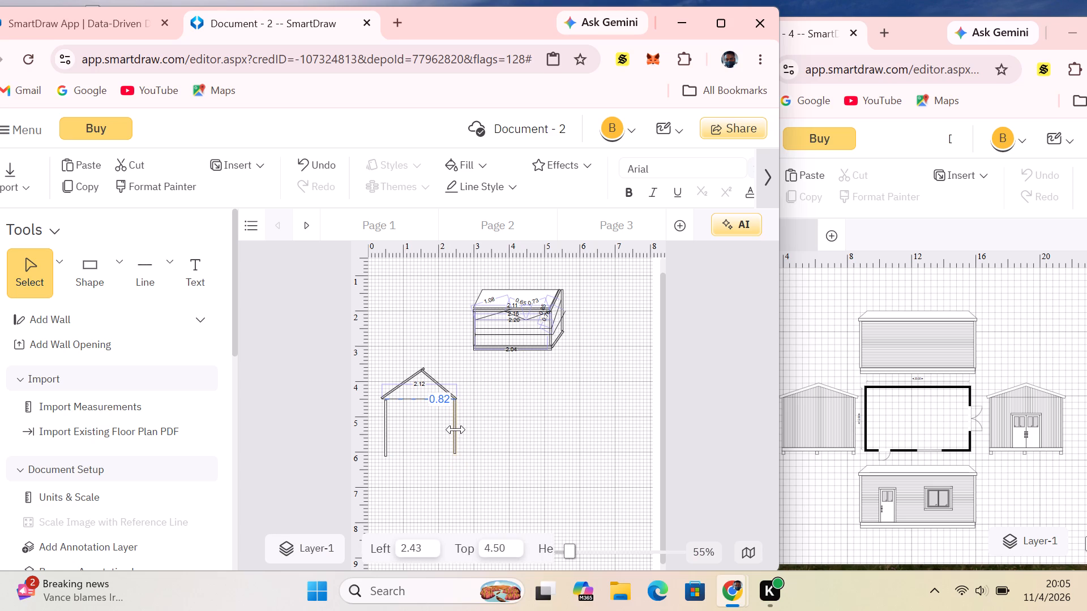
{"action": "left_click", "coordinate": [493, 418]}
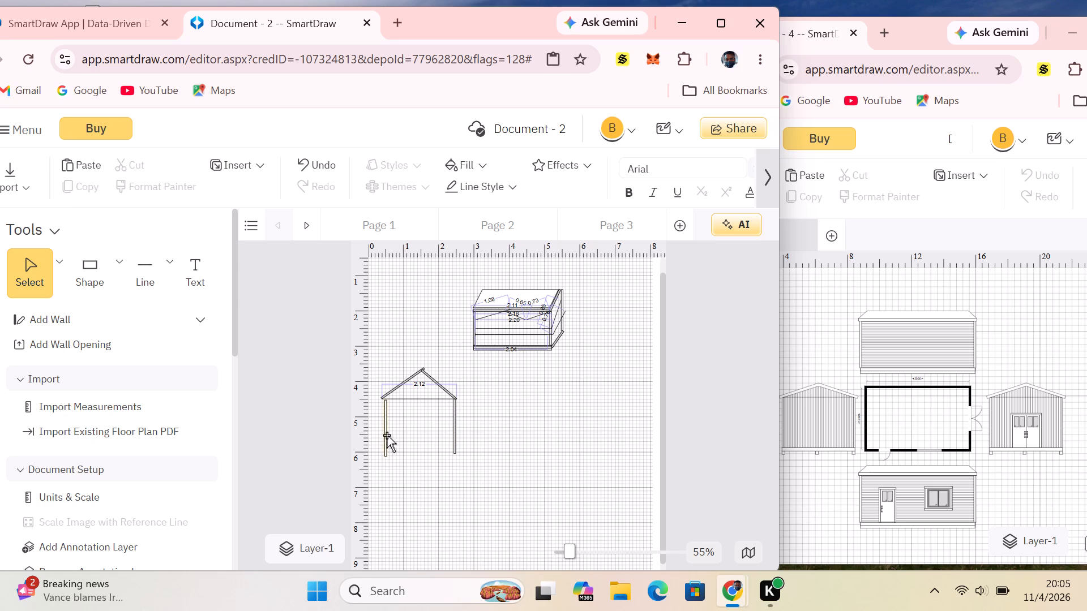
Shorten the left post slightly so its bottom lines up with the right post.
{"action": "left_click", "coordinate": [387, 435]}
{"action": "left_click", "coordinate": [386, 455]}
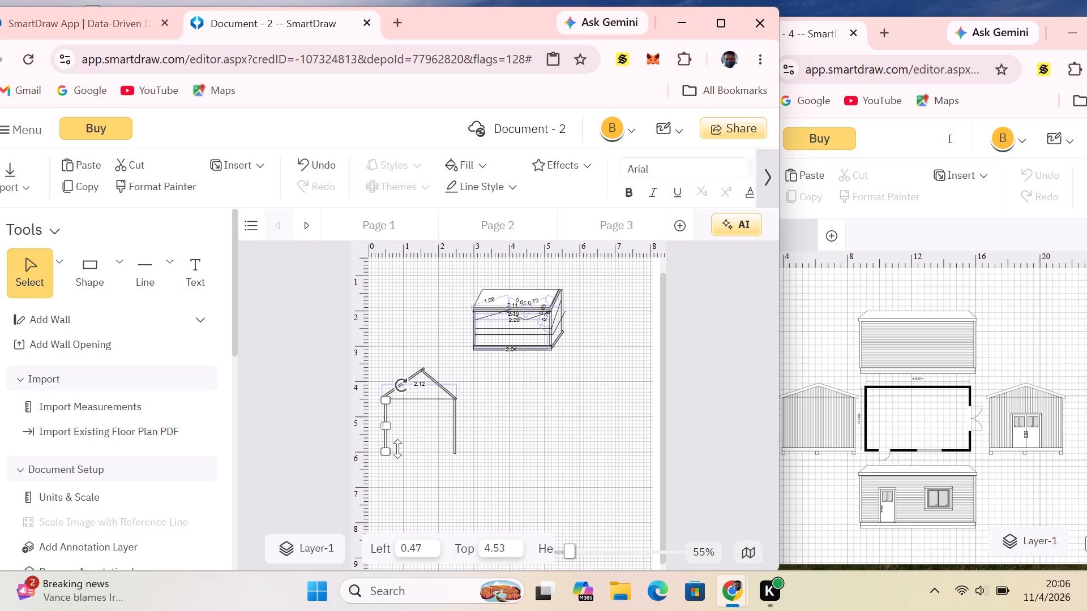
{"action": "left_click", "coordinate": [545, 412]}
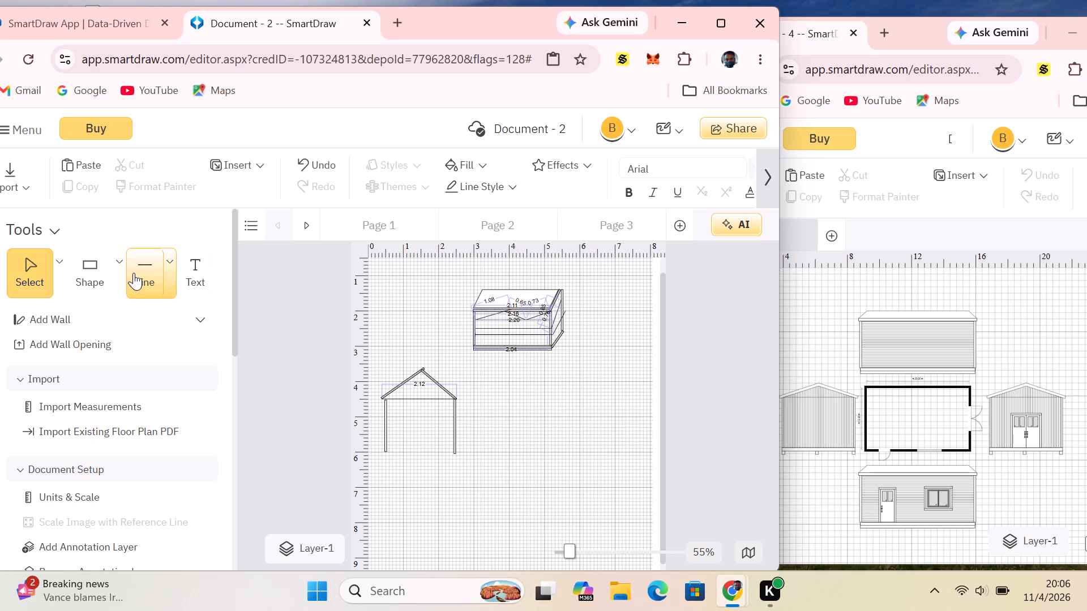
Paste another copy of the post in the empty area and rotate it to horizontal.
{"action": "right_click", "coordinate": [570, 422]}
{"action": "left_click", "coordinate": [602, 445]}
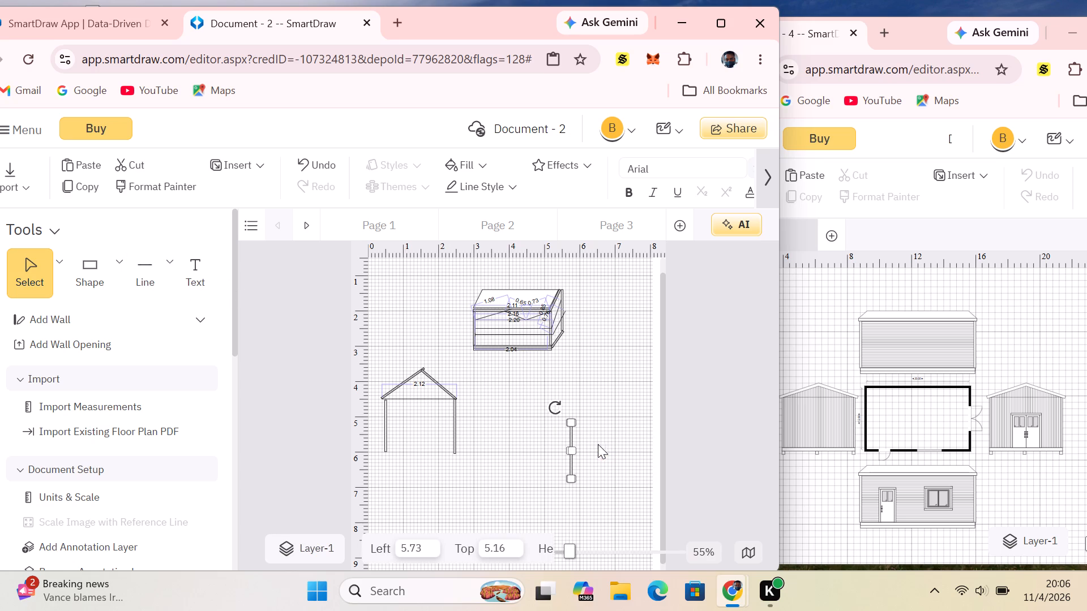
{"action": "left_click_drag", "start_coordinate": [549, 407], "coordinate": [503, 456]}
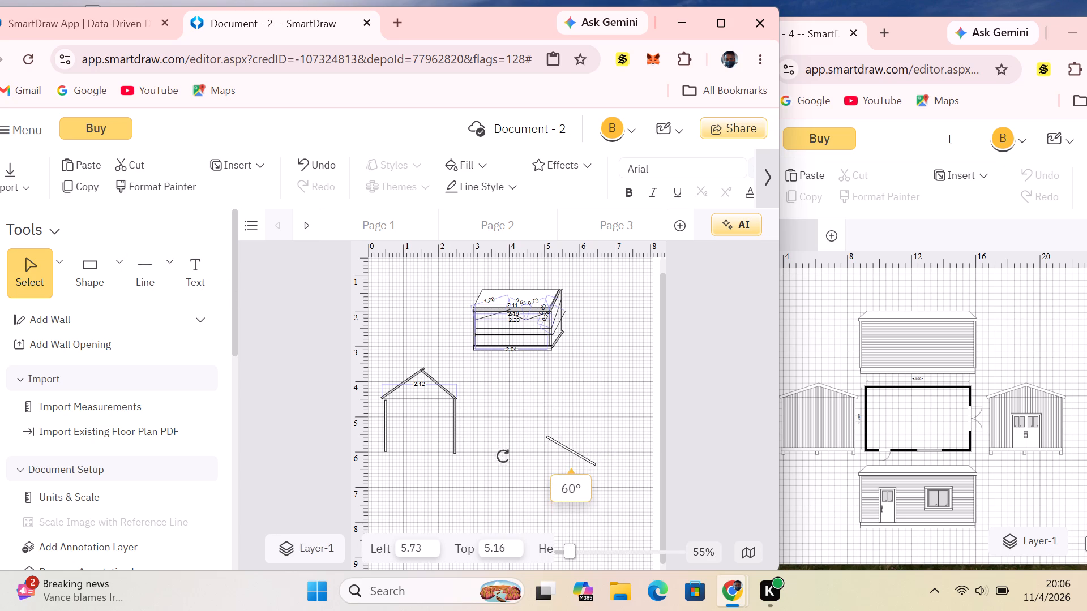
{"action": "left_click_drag", "start_coordinate": [503, 456], "coordinate": [497, 487]}
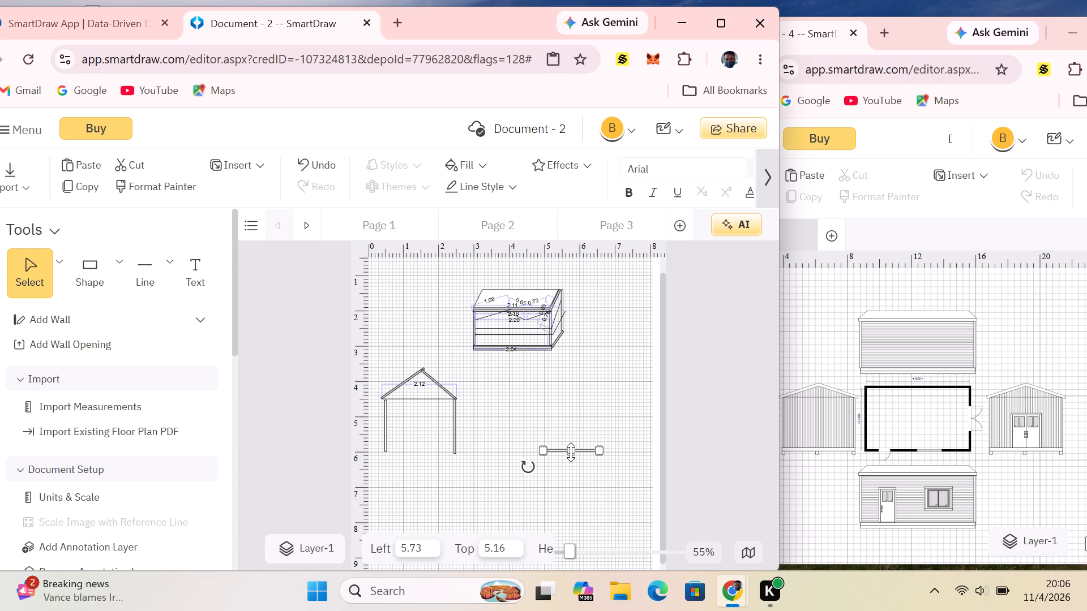
Move the horizontal bar to the bottom of the posts, starting at the left post, as the wall's base.
{"action": "left_click", "coordinate": [574, 457]}
{"action": "left_click_drag", "start_coordinate": [575, 447], "coordinate": [457, 439]}
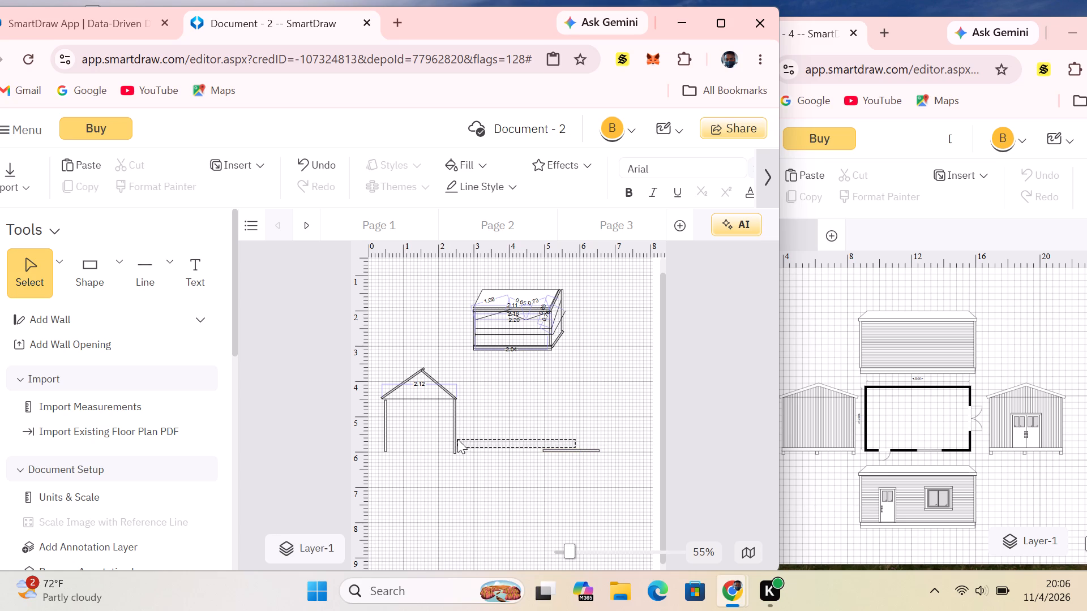
{"action": "left_click_drag", "start_coordinate": [457, 439], "coordinate": [568, 447]}
{"action": "left_click_drag", "start_coordinate": [570, 452], "coordinate": [416, 451]}
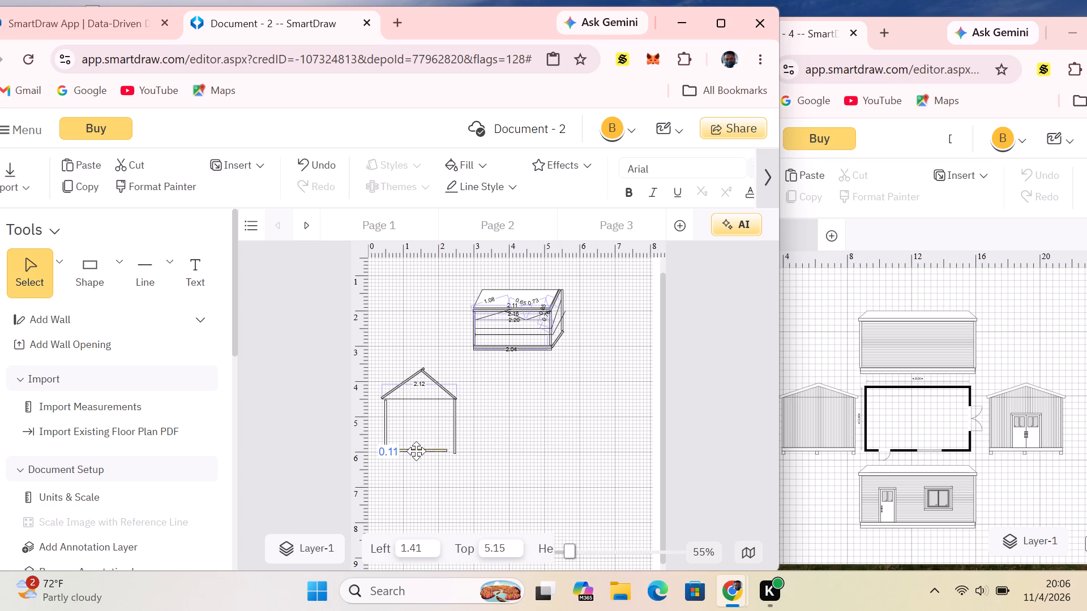
{"action": "left_click_drag", "start_coordinate": [416, 451], "coordinate": [413, 454]}
{"action": "left_click", "coordinate": [528, 426]}
Stretch the base bar of the gable-end elevation so it reaches the right post.
{"action": "left_click", "coordinate": [434, 450]}
{"action": "left_click_drag", "start_coordinate": [443, 450], "coordinate": [456, 450]}
{"action": "left_click", "coordinate": [492, 423]}
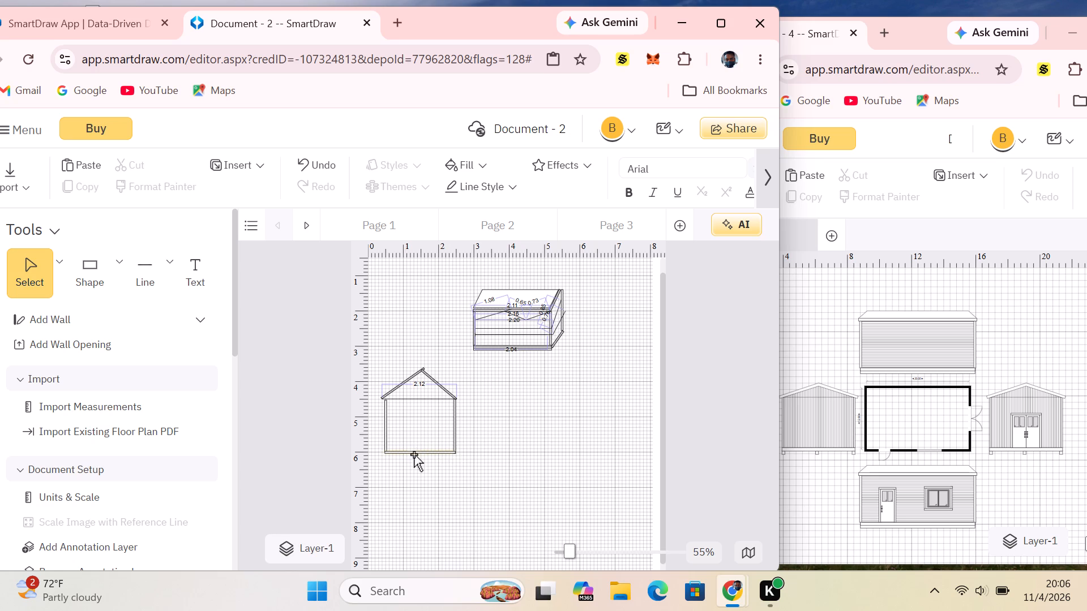
Thicken the base bar slightly downward, keeping it a thin strip under the posts.
{"action": "left_click", "coordinate": [423, 453]}
{"action": "left_click_drag", "start_coordinate": [424, 454], "coordinate": [431, 459]}
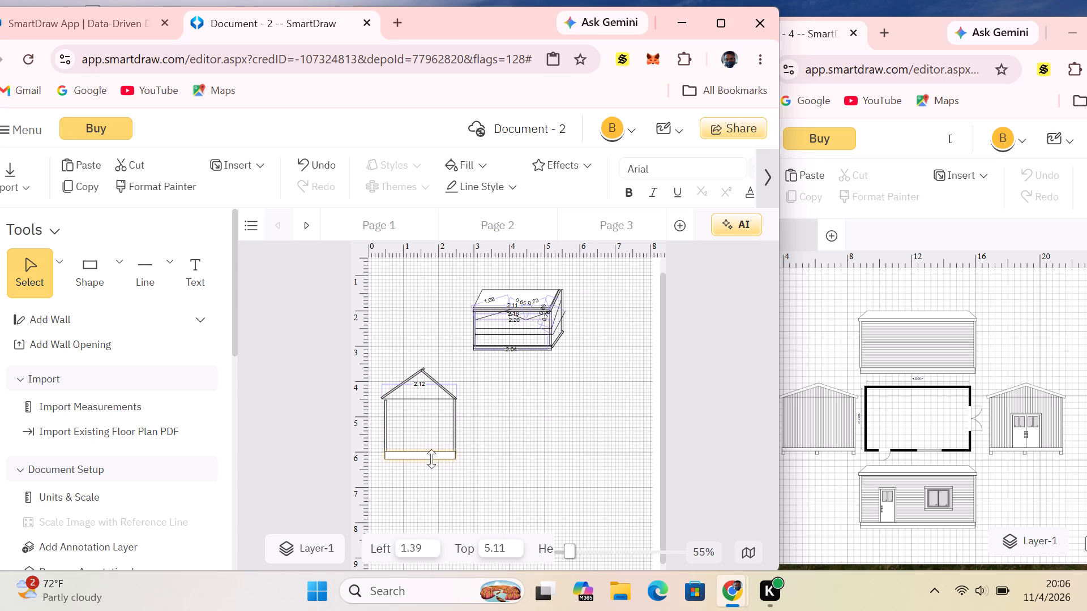
{"action": "left_click_drag", "start_coordinate": [431, 459], "coordinate": [434, 454]}
{"action": "left_click", "coordinate": [556, 423]}
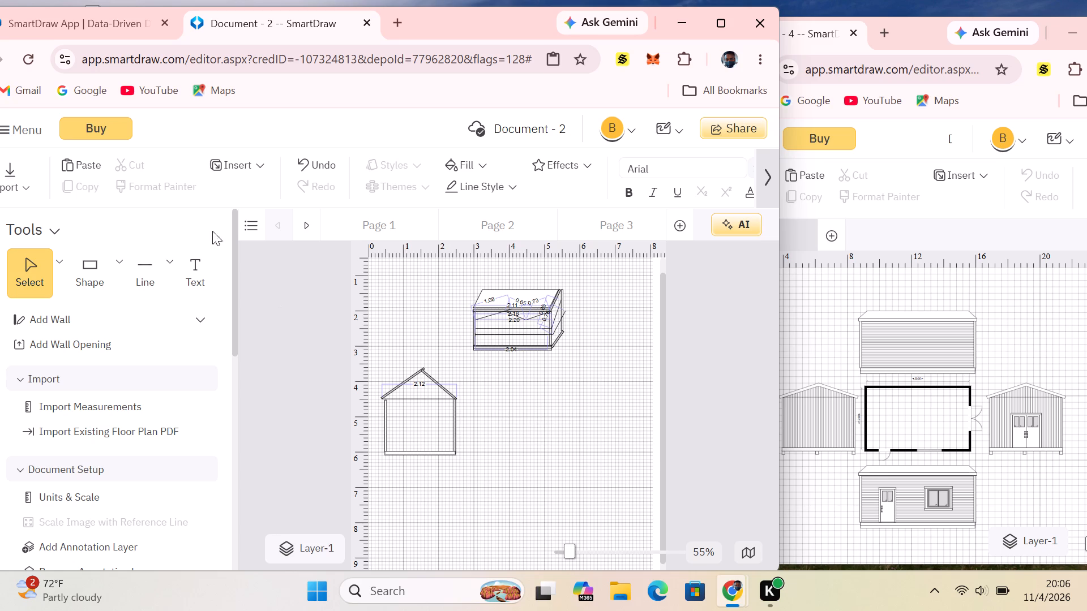
Set the line thickness for new lines to the second-thickest preset, for drawing the plan walls.
{"action": "left_click", "coordinate": [167, 266]}
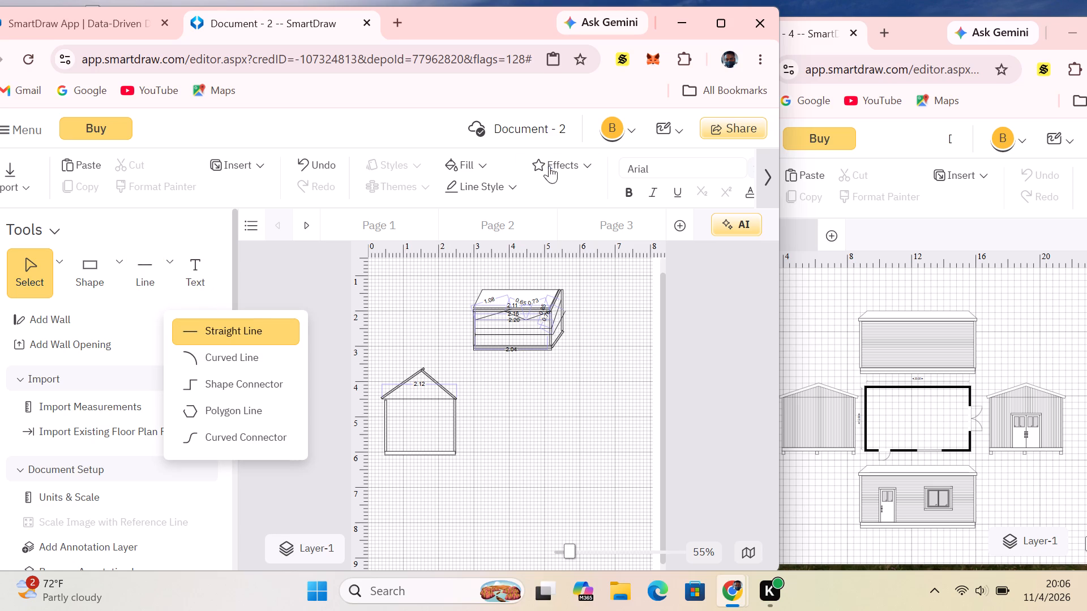
{"action": "left_click", "coordinate": [521, 190]}
{"action": "left_click", "coordinate": [576, 267]}
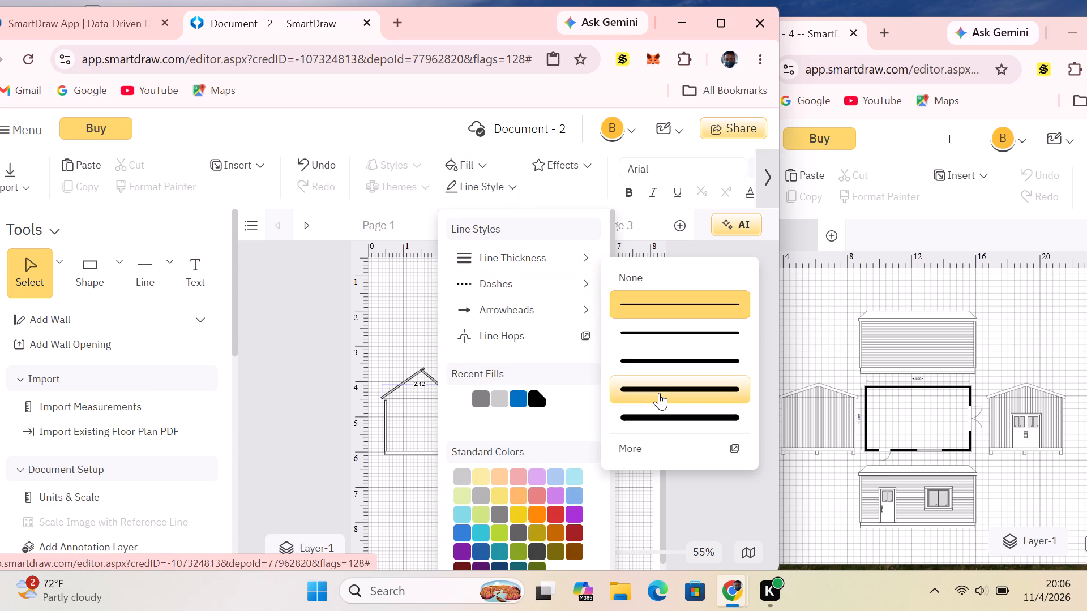
{"action": "left_click", "coordinate": [659, 393]}
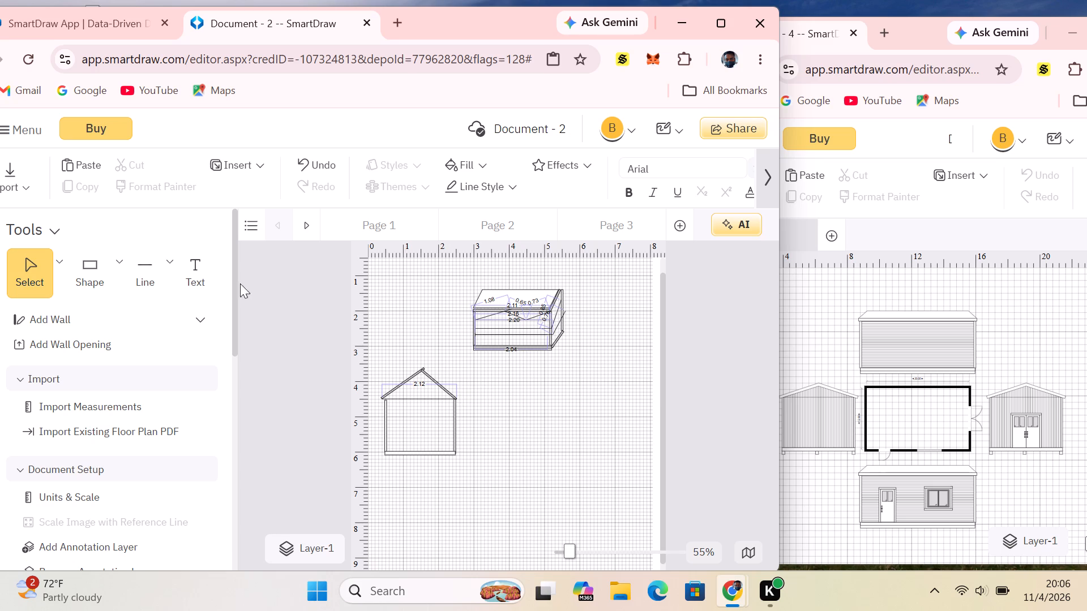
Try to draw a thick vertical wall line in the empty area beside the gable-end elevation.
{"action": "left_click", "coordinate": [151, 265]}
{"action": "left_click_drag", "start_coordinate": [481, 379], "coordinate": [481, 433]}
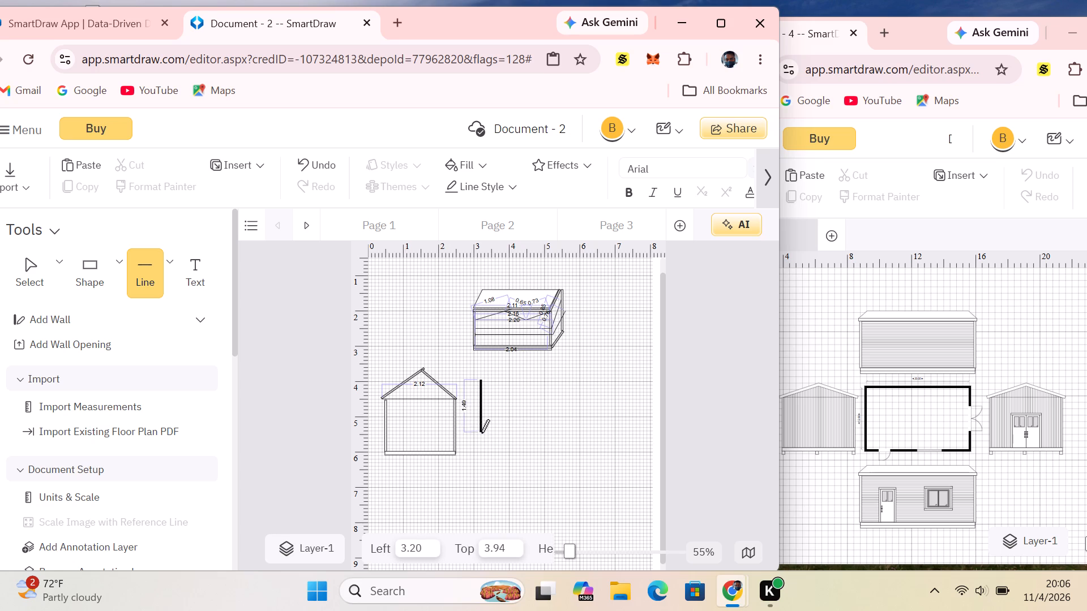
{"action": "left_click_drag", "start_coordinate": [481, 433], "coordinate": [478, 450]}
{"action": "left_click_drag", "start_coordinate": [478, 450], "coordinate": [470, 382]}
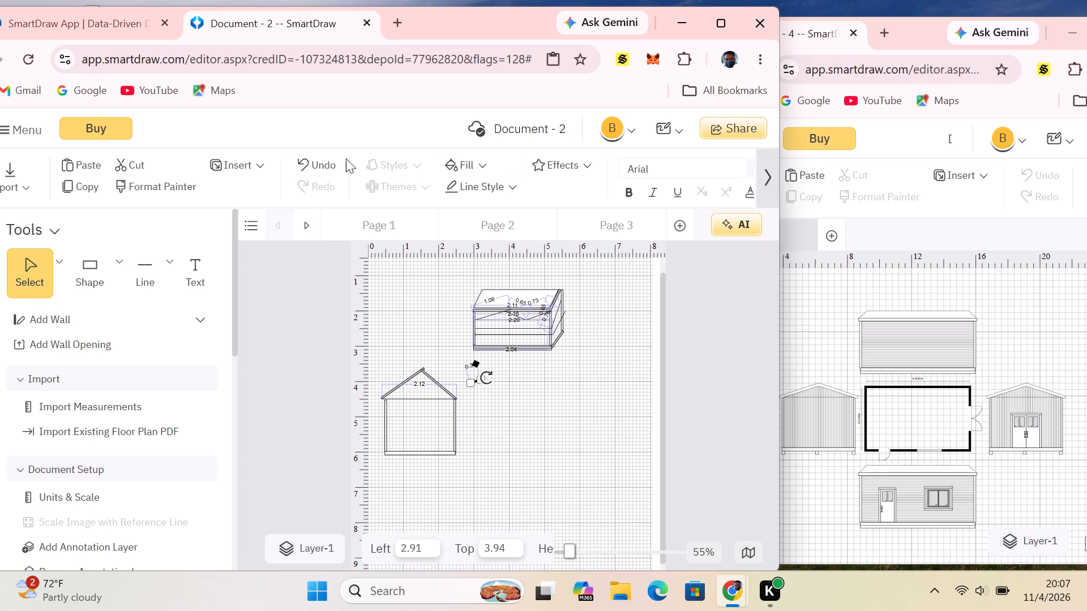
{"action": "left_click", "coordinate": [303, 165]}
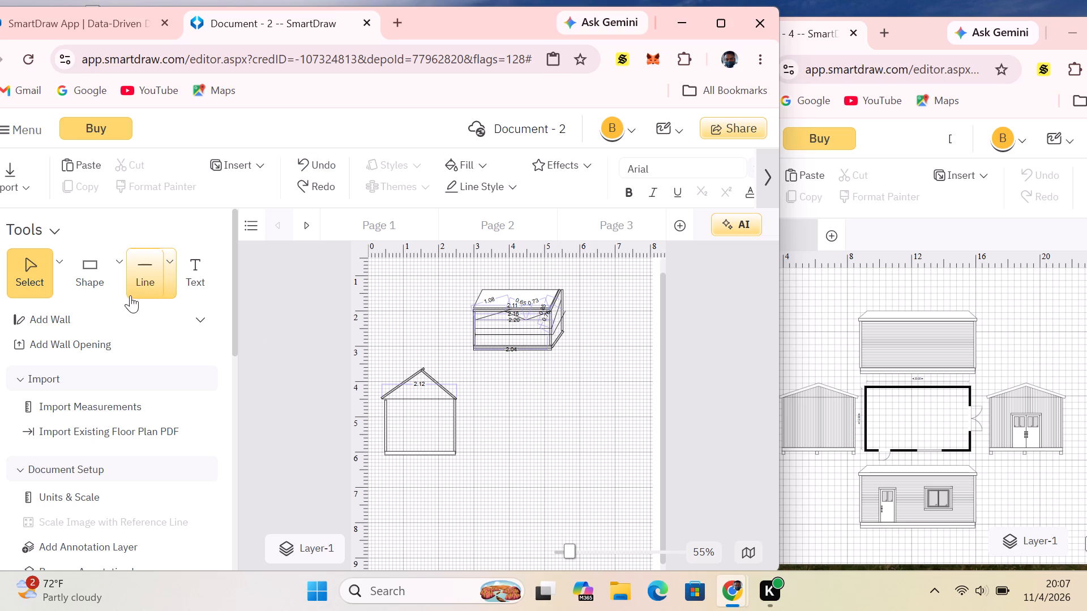
Draw the floor plan's left wall as a thick vertical line about 2.41 long, beside the gable-end elevation.
{"action": "left_click", "coordinate": [138, 274]}
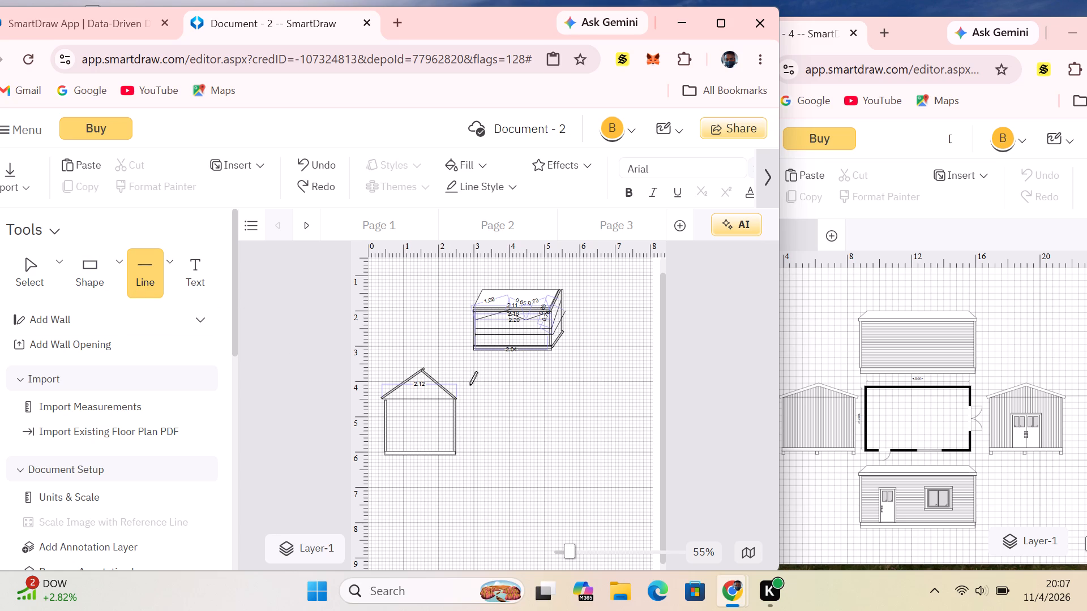
{"action": "left_click_drag", "start_coordinate": [472, 383], "coordinate": [470, 458]}
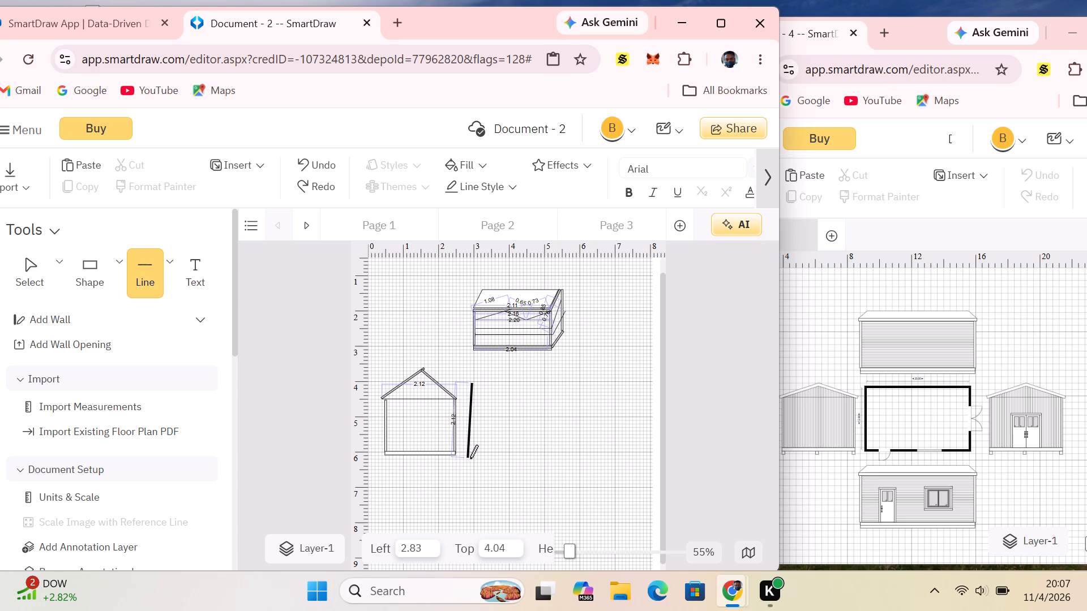
{"action": "left_click_drag", "start_coordinate": [470, 458], "coordinate": [472, 458]}
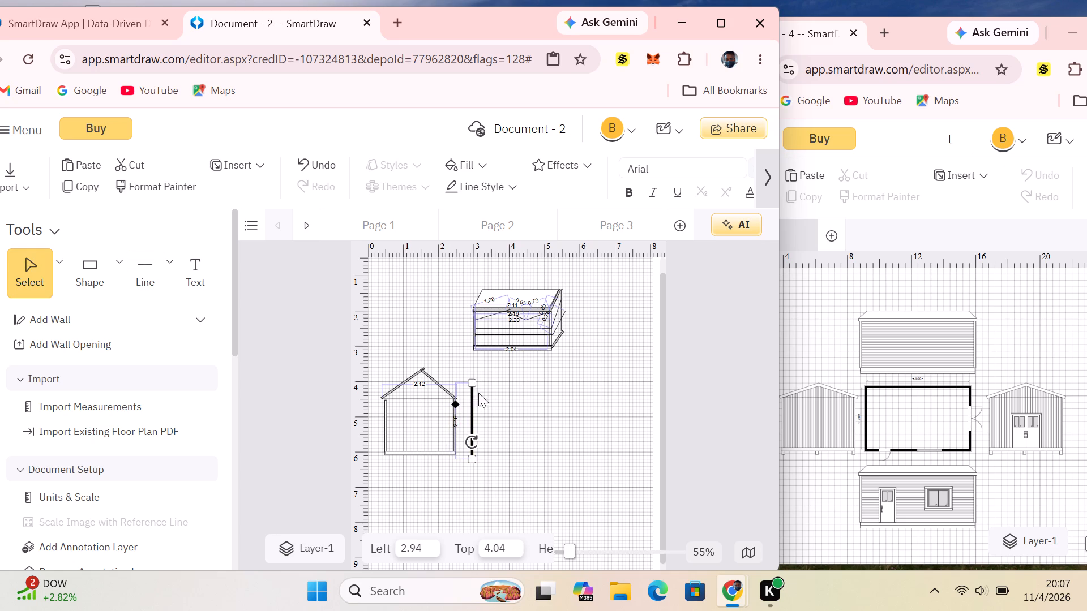
{"action": "left_click_drag", "start_coordinate": [474, 382], "coordinate": [474, 374]}
Draw the floor plan's top wall as a horizontal line about 3.06 long from the left wall's upper end.
{"action": "left_click", "coordinate": [147, 276]}
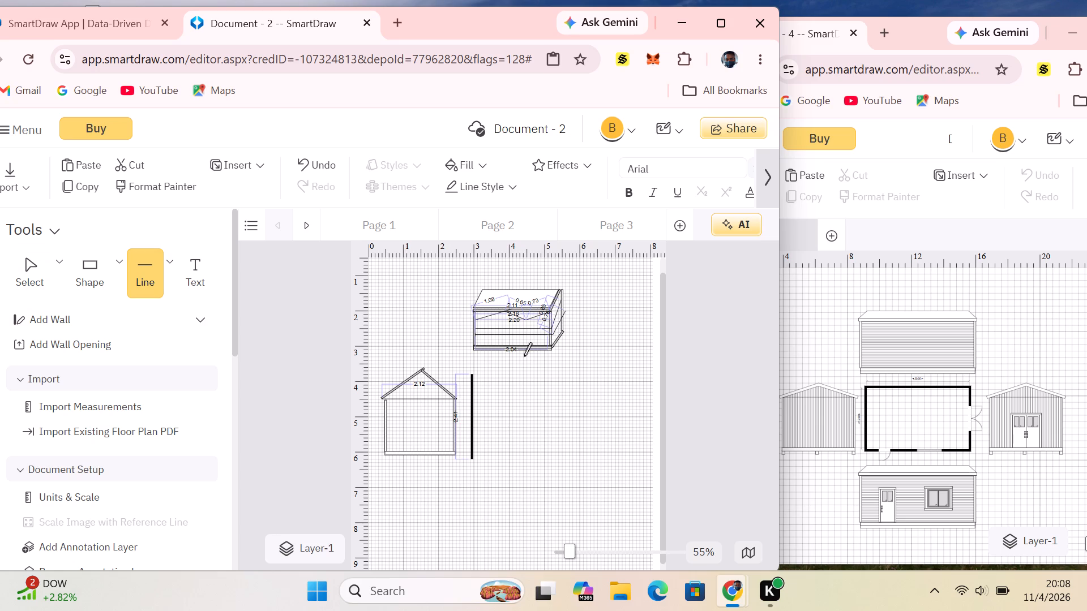
{"action": "left_click_drag", "start_coordinate": [472, 378], "coordinate": [511, 376]}
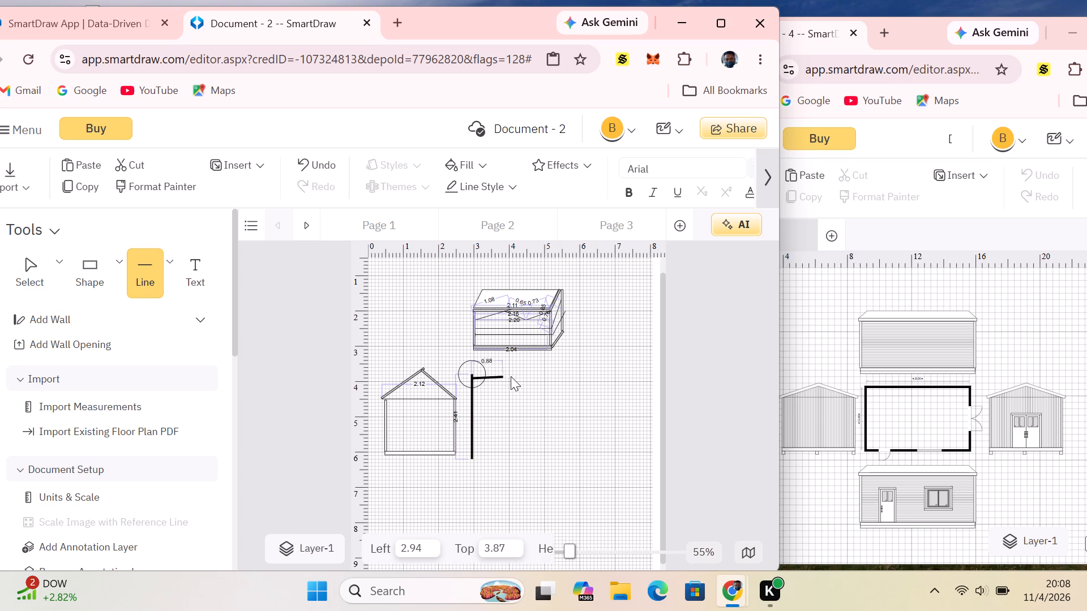
{"action": "left_click_drag", "start_coordinate": [511, 376], "coordinate": [563, 375]}
{"action": "left_click_drag", "start_coordinate": [563, 375], "coordinate": [580, 377]}
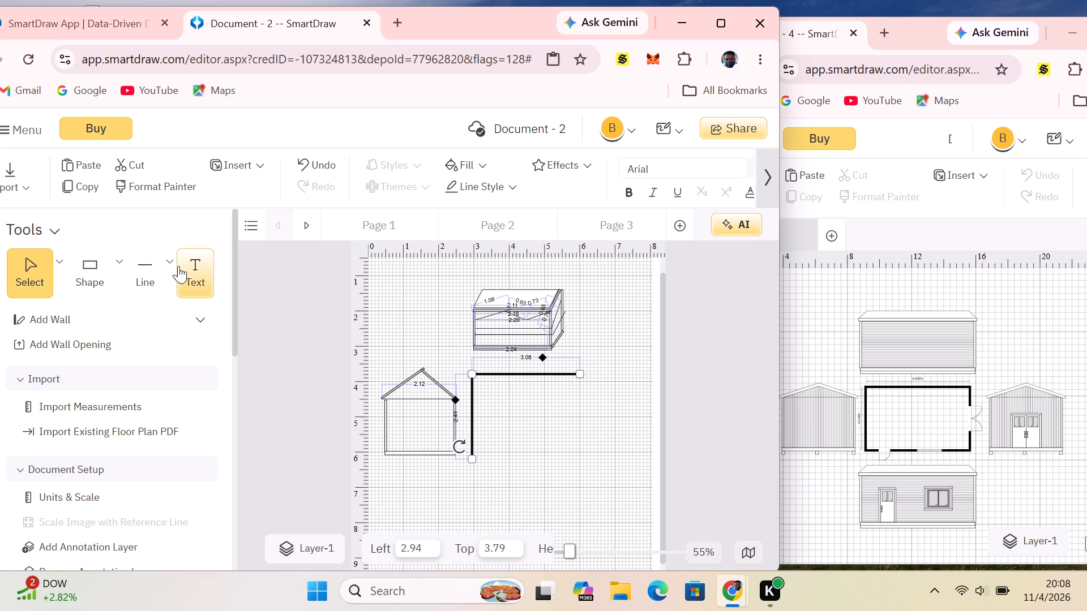
Draw a short right wall segment about 0.57 long, downward from the top wall's right end.
{"action": "left_click", "coordinate": [161, 269]}
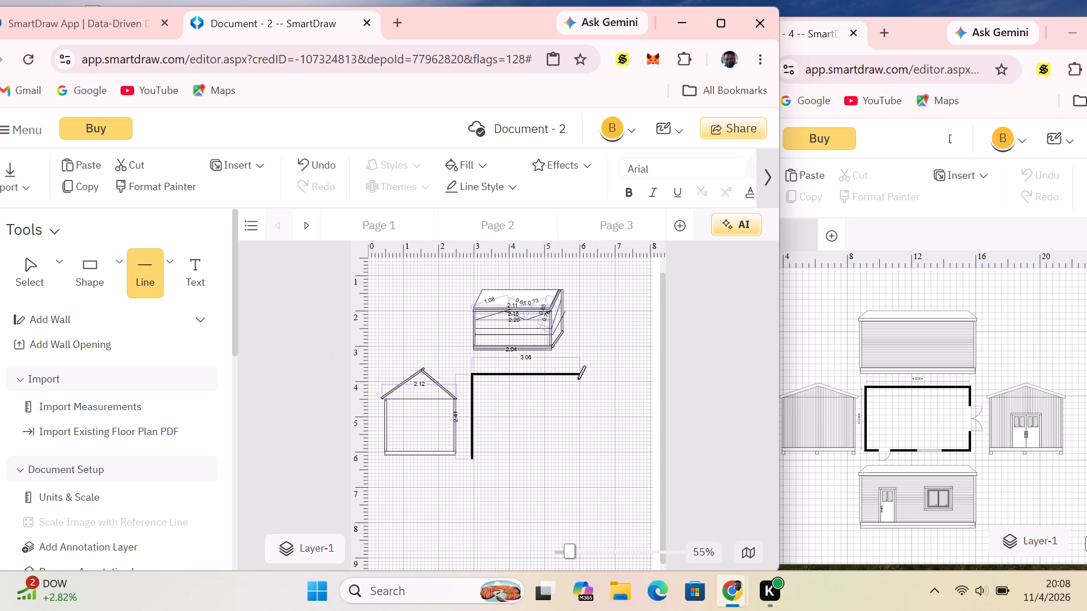
{"action": "left_click_drag", "start_coordinate": [579, 378], "coordinate": [577, 391]}
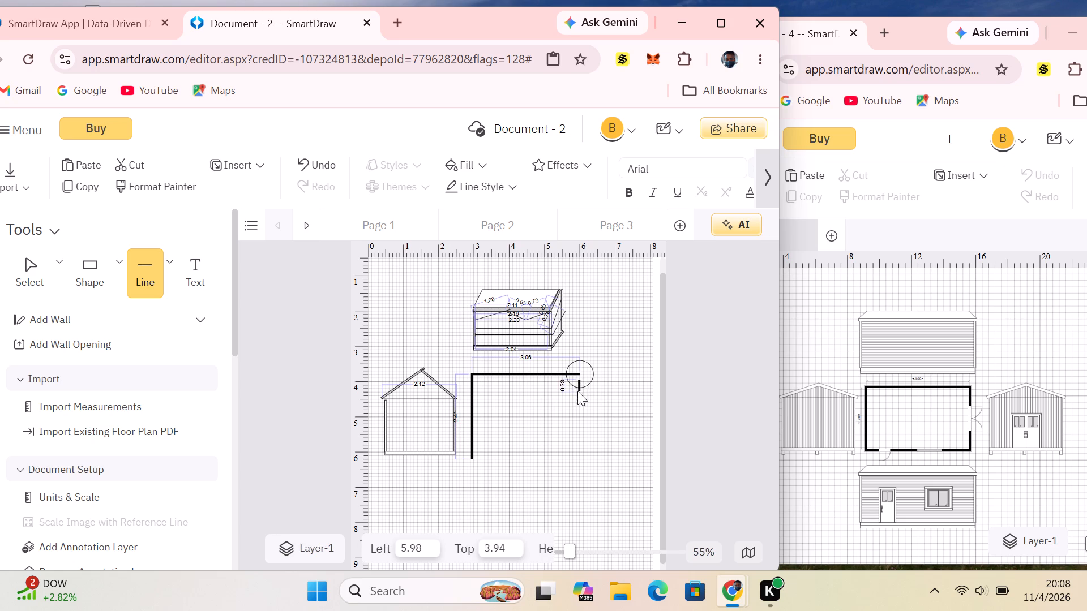
{"action": "left_click_drag", "start_coordinate": [577, 391], "coordinate": [577, 399]}
{"action": "left_click_drag", "start_coordinate": [577, 399], "coordinate": [580, 399]}
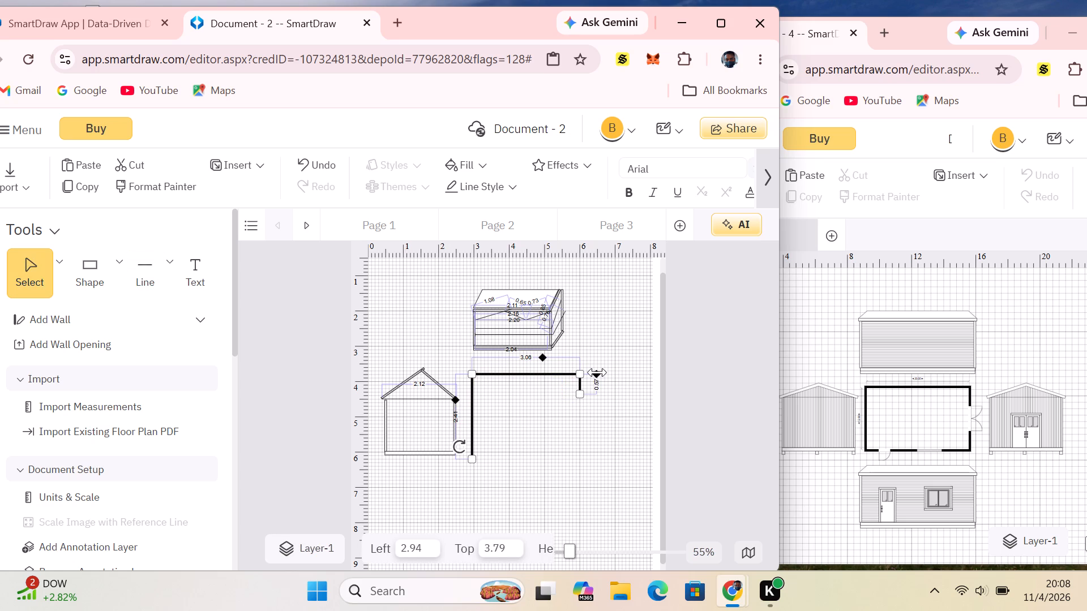
{"action": "left_click", "coordinate": [618, 342]}
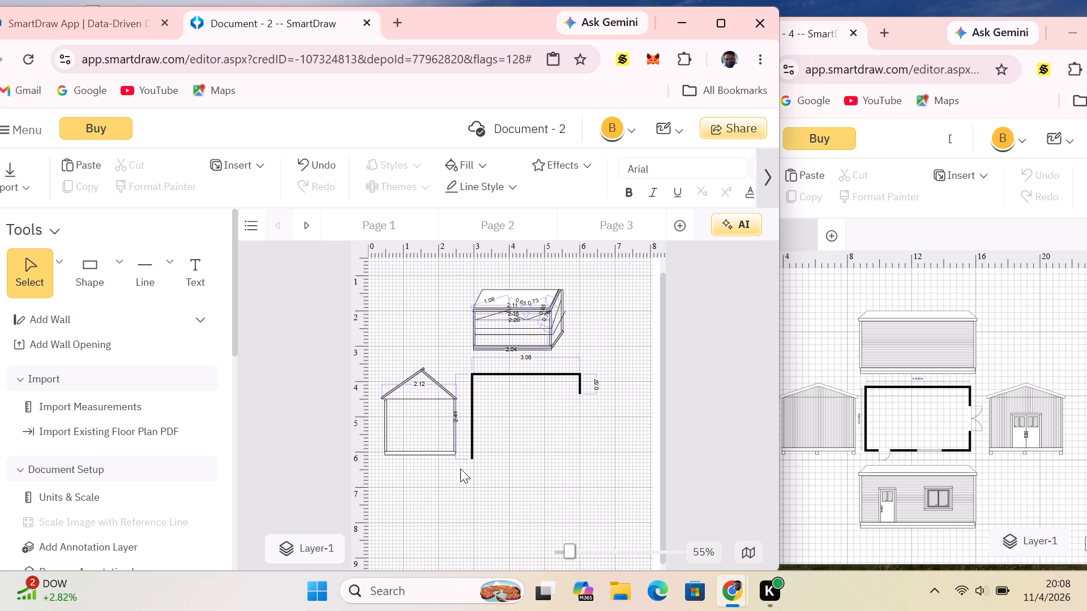
Draw a short bottom wall segment about 0.45 long, horizontally from the left wall's lower end.
{"action": "left_click", "coordinate": [139, 279]}
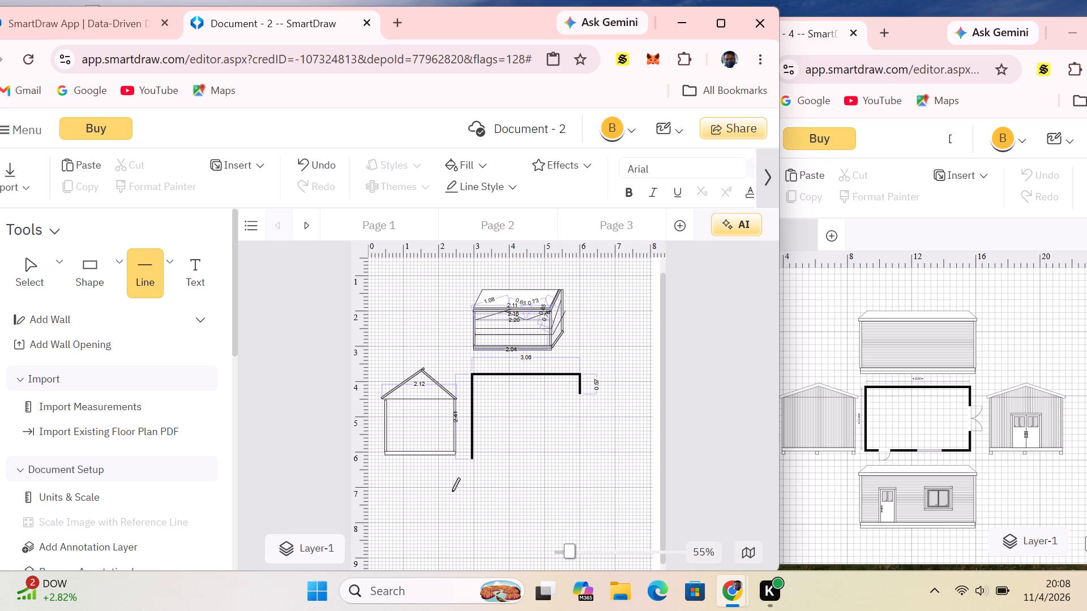
{"action": "left_click_drag", "start_coordinate": [473, 459], "coordinate": [490, 458]}
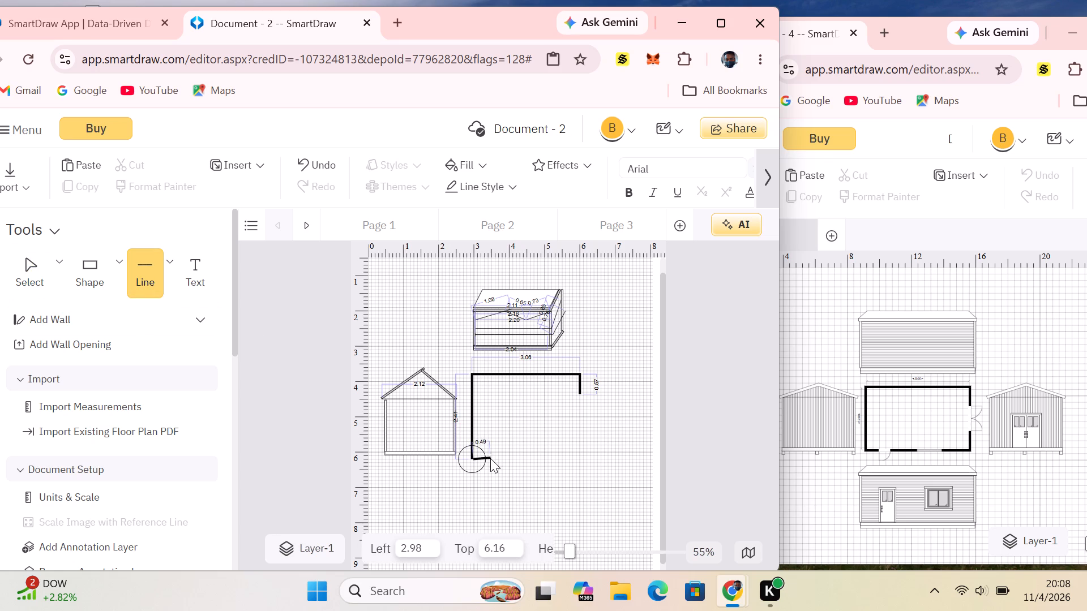
{"action": "left_click_drag", "start_coordinate": [490, 458], "coordinate": [489, 458]}
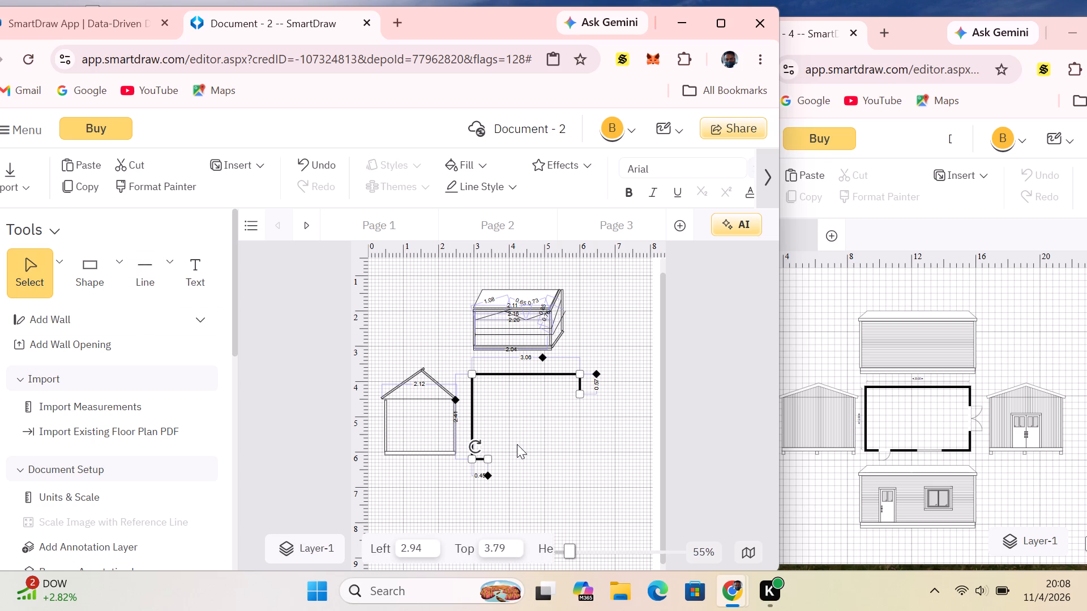
{"action": "left_click", "coordinate": [517, 444]}
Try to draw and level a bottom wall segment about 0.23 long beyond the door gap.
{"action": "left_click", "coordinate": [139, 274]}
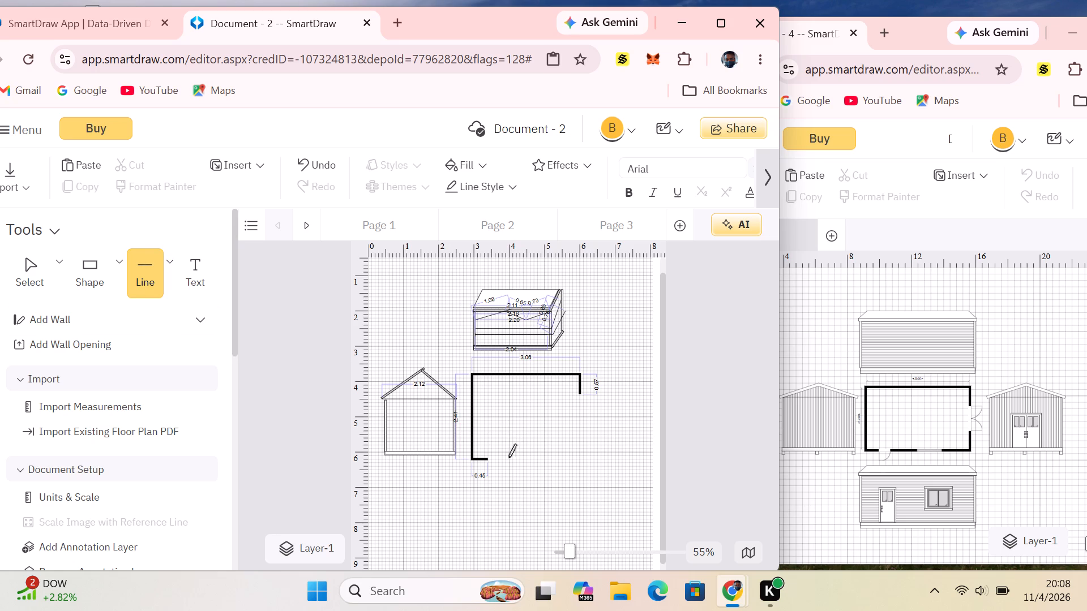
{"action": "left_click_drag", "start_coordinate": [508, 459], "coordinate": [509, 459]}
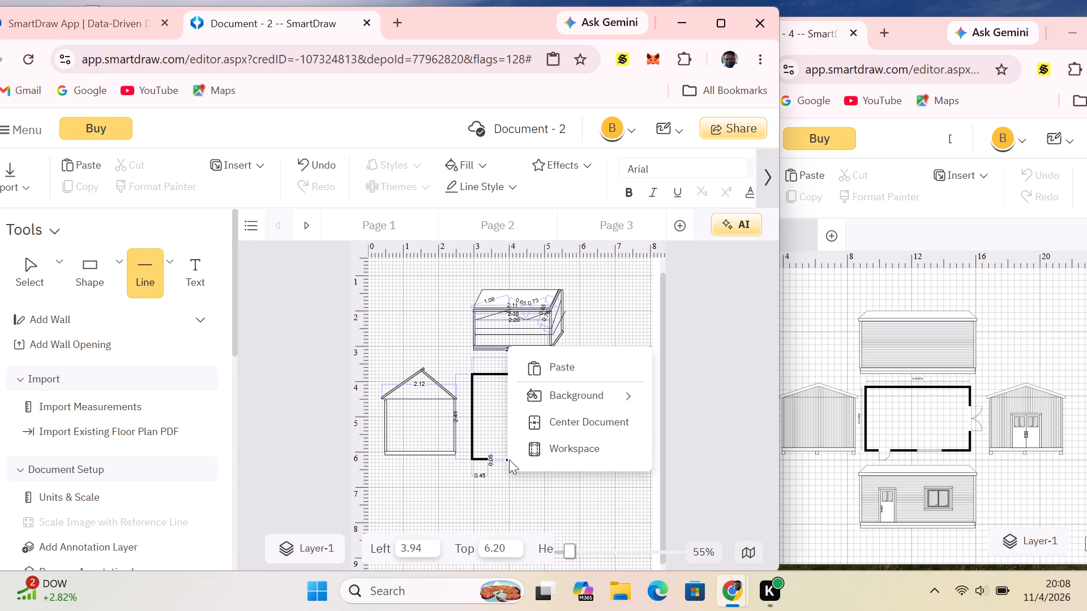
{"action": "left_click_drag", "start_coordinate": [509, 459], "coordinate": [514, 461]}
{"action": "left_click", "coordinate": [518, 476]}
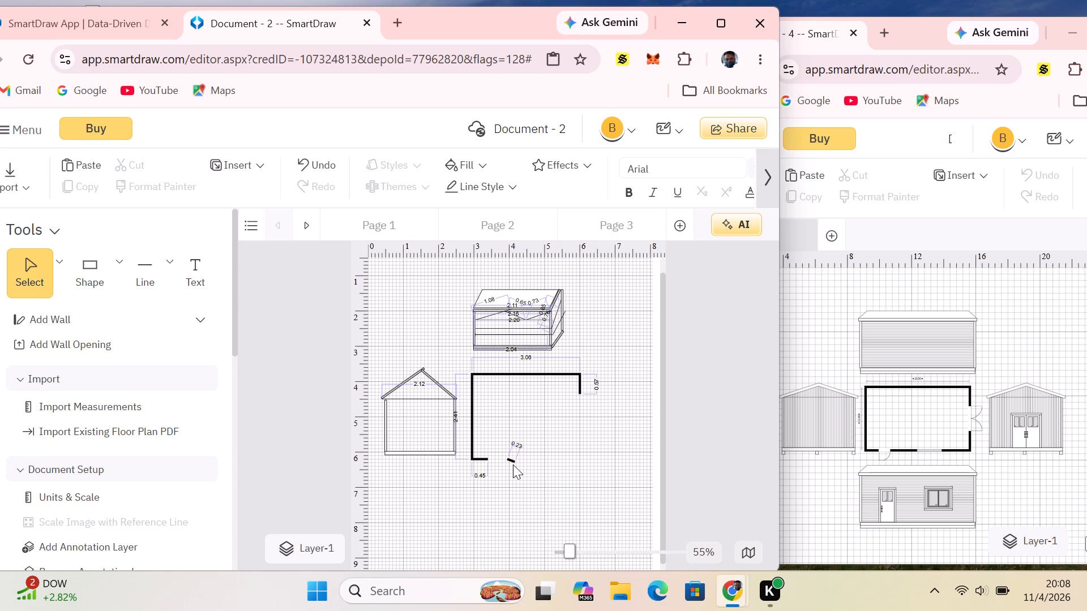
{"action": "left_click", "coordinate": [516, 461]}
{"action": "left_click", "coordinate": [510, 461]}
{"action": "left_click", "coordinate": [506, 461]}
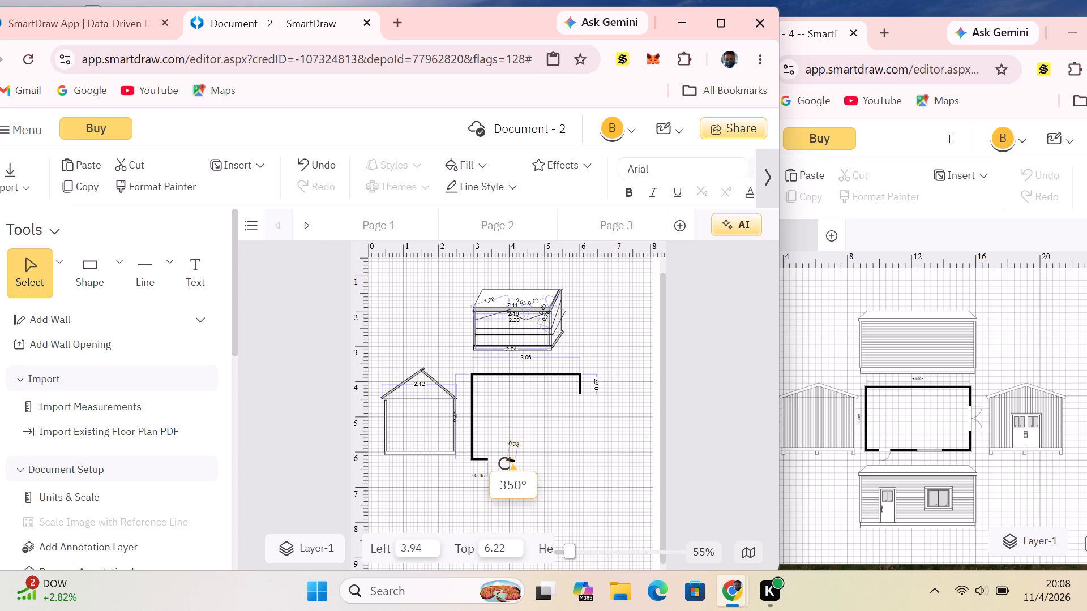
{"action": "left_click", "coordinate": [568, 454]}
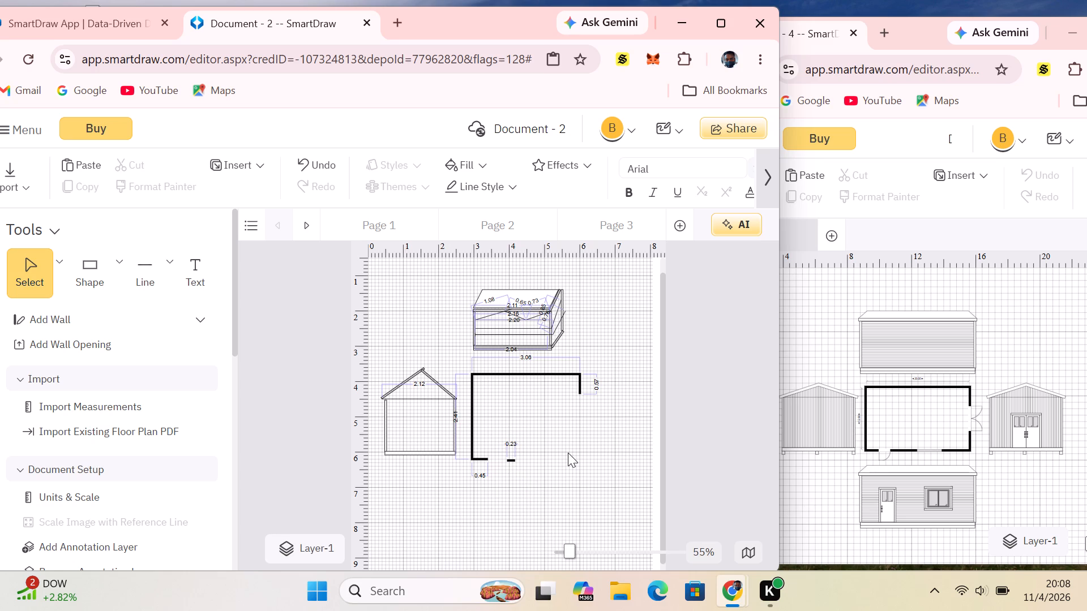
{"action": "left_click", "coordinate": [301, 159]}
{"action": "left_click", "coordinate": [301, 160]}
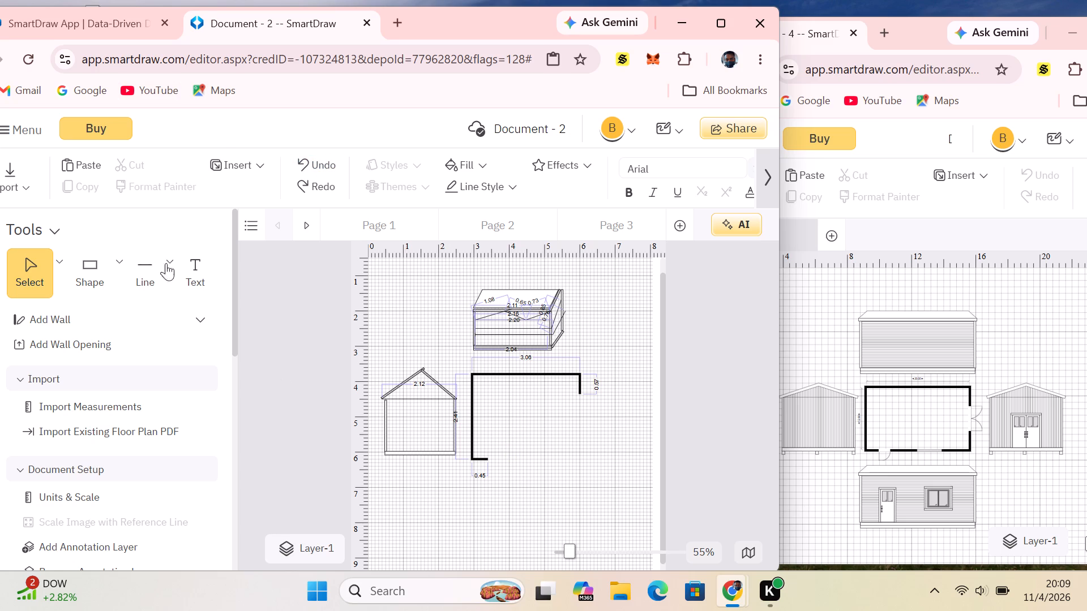
Draw a bottom wall segment about 0.45 long beyond the door gap and level it to horizontal.
{"action": "left_click", "coordinate": [161, 272]}
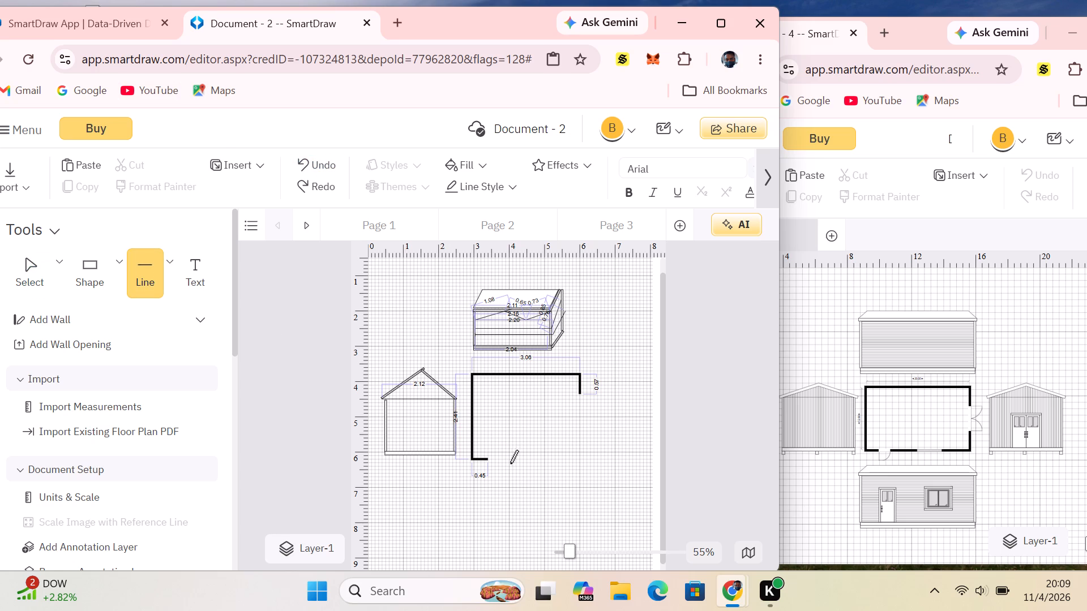
{"action": "left_click_drag", "start_coordinate": [502, 460], "coordinate": [506, 458]}
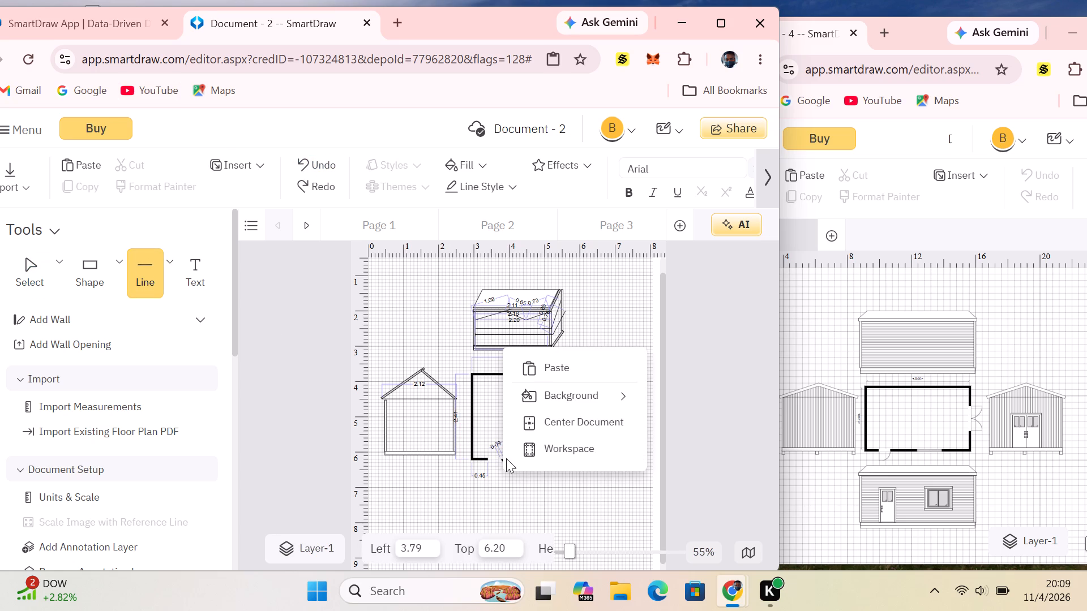
{"action": "left_click_drag", "start_coordinate": [506, 458], "coordinate": [518, 461]}
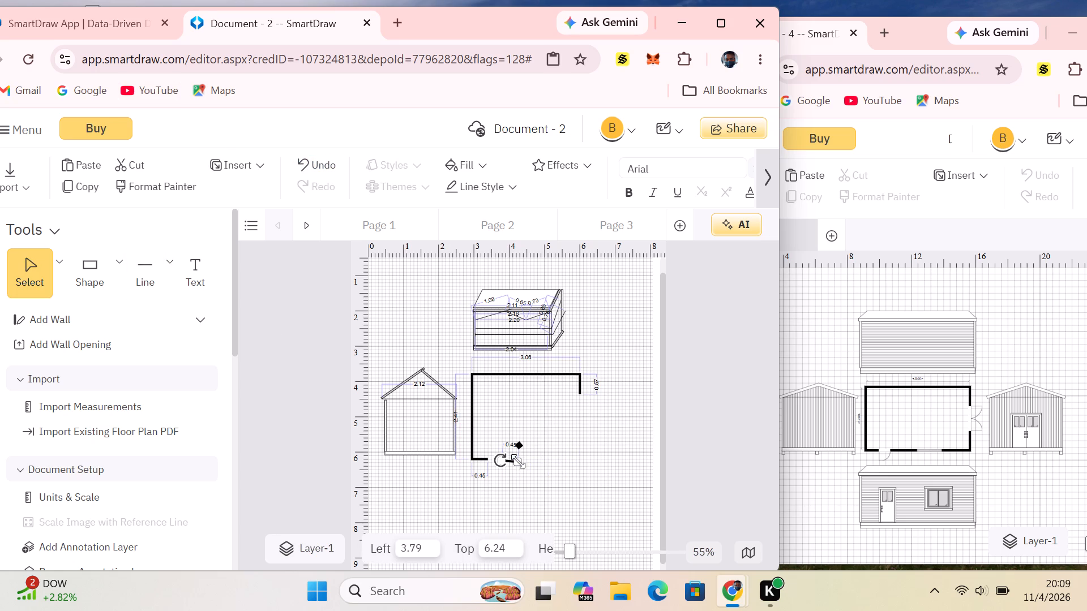
{"action": "left_click", "coordinate": [549, 451]}
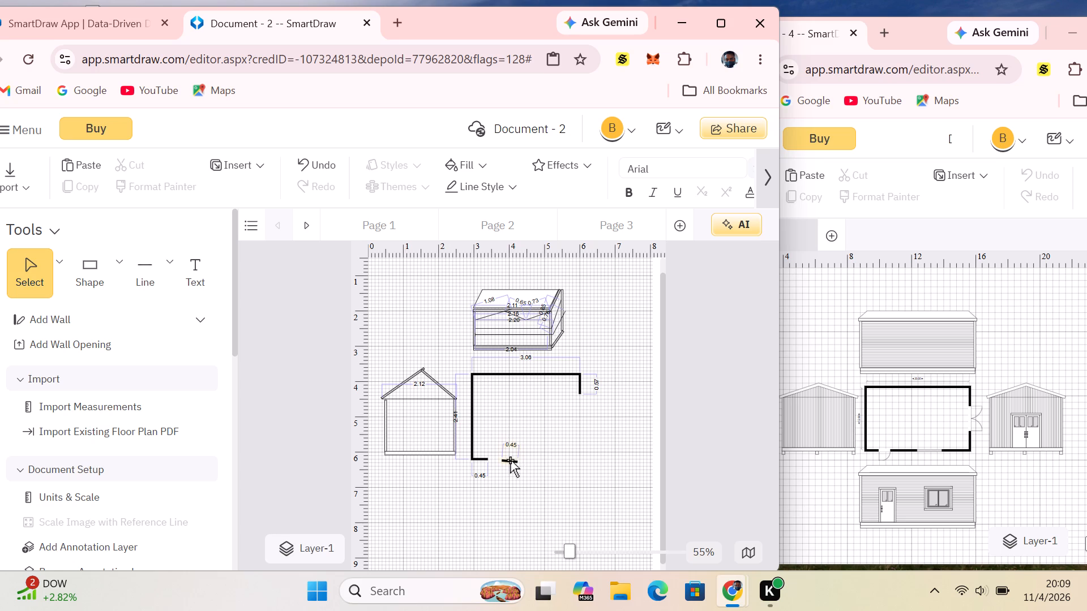
{"action": "left_click", "coordinate": [510, 460]}
{"action": "left_click", "coordinate": [516, 459]}
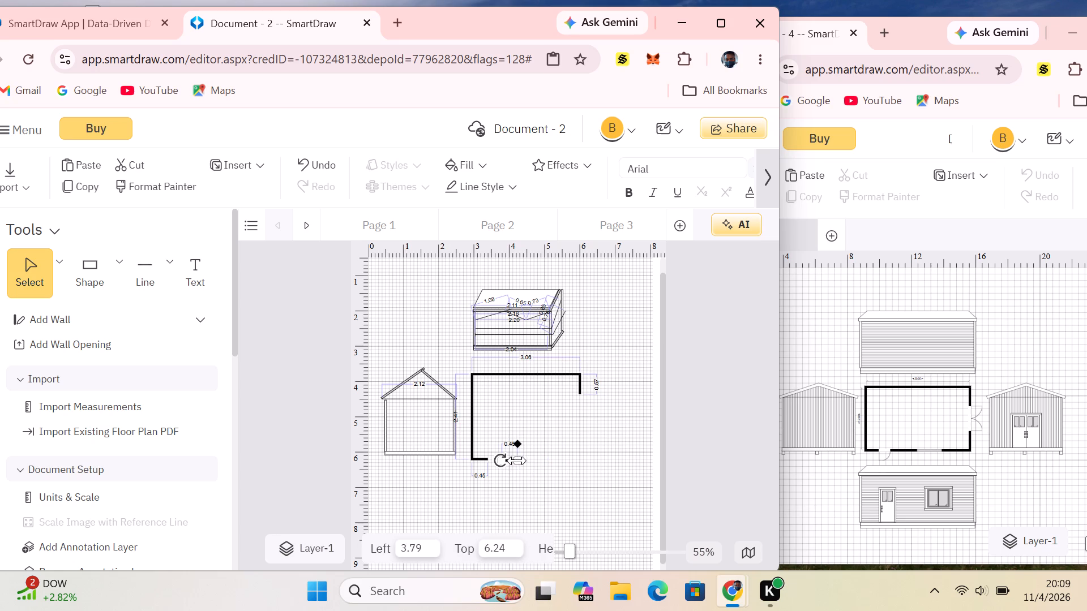
{"action": "left_click", "coordinate": [567, 471]}
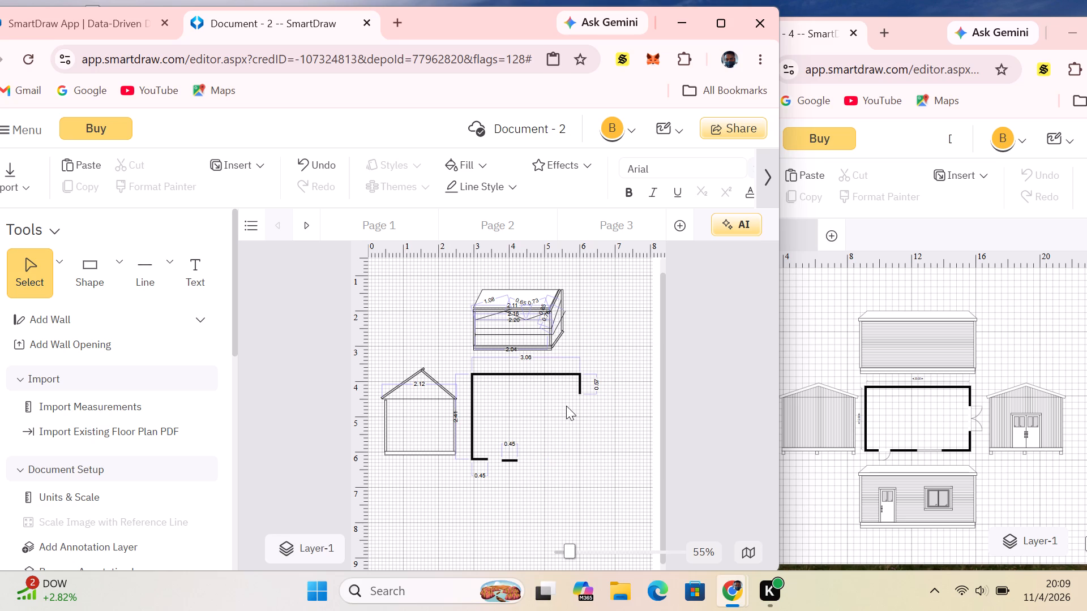
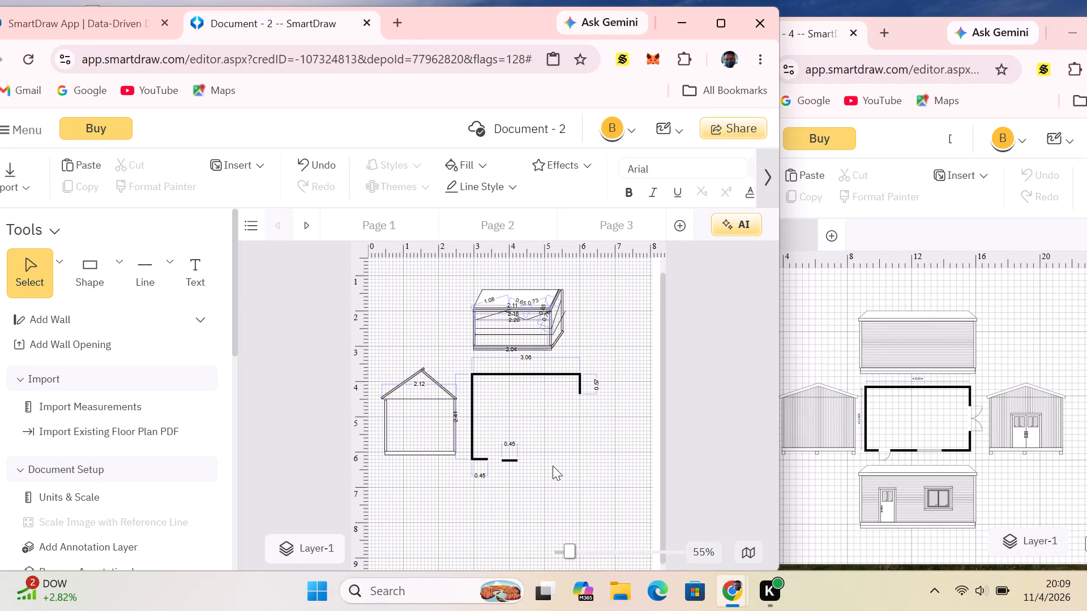
Draw a bottom wall segment about 1.09 long beyond the window gap and level it to horizontal.
{"action": "left_click", "coordinate": [529, 446]}
{"action": "left_click", "coordinate": [149, 249]}
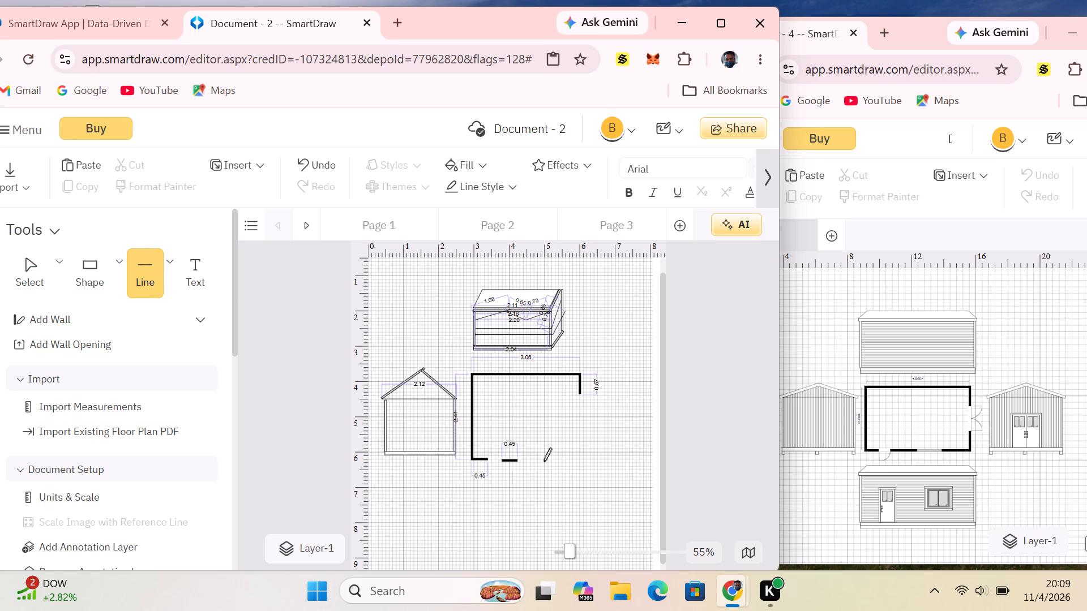
{"action": "left_click_drag", "start_coordinate": [544, 460], "coordinate": [596, 464]}
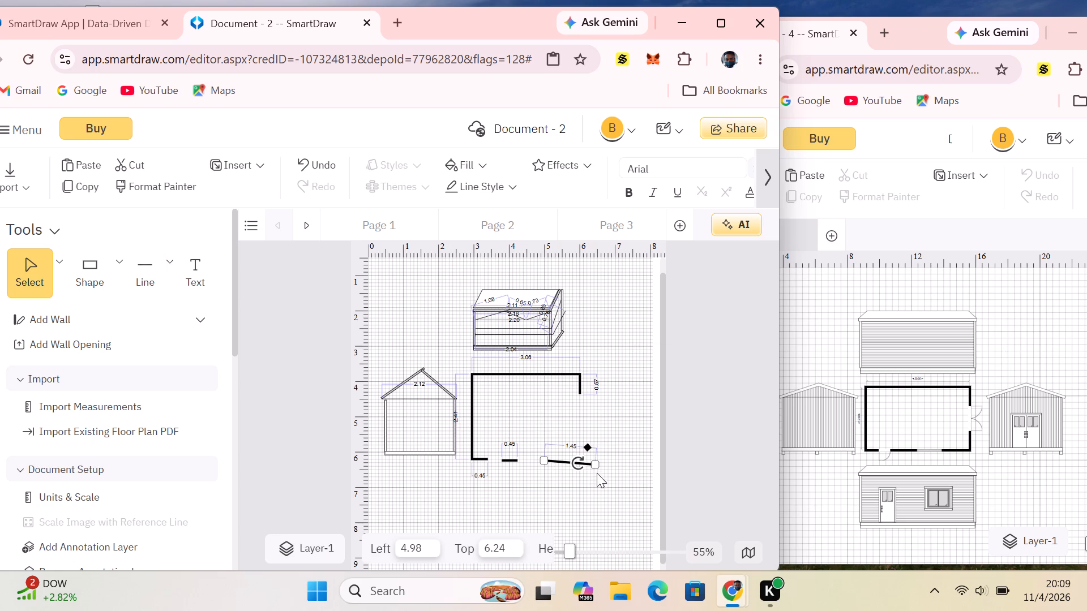
{"action": "left_click_drag", "start_coordinate": [596, 463], "coordinate": [591, 456]}
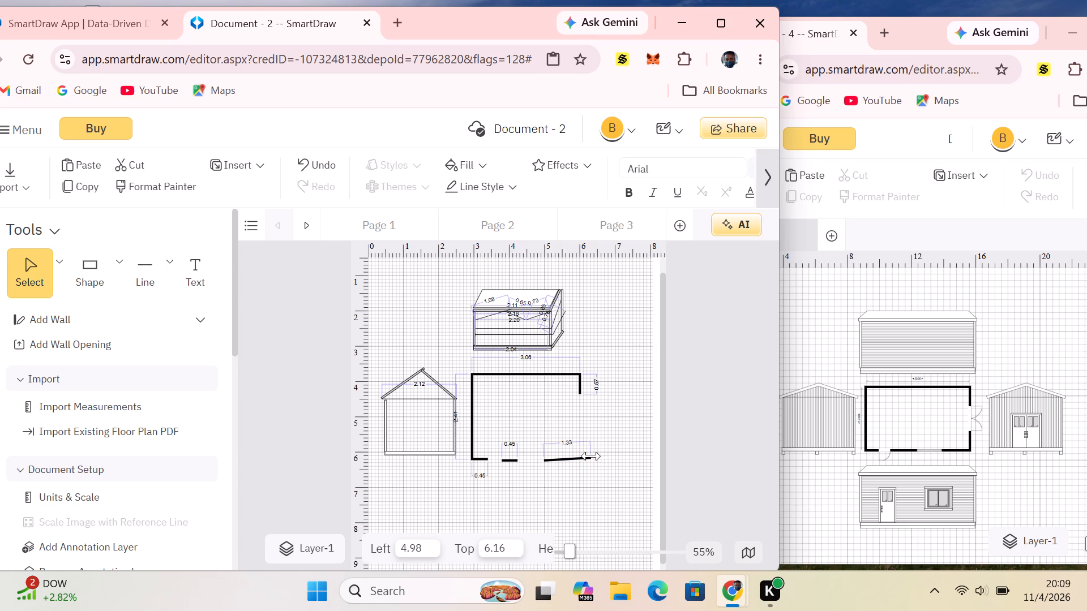
{"action": "left_click_drag", "start_coordinate": [591, 456], "coordinate": [581, 461]}
{"action": "left_click_drag", "start_coordinate": [581, 461], "coordinate": [582, 460]}
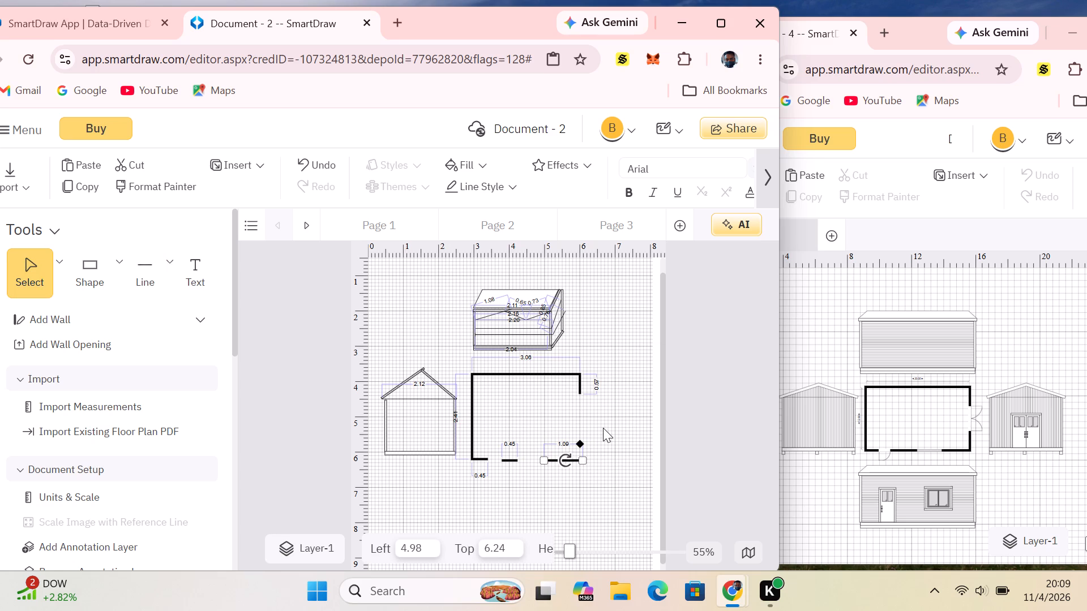
{"action": "left_click", "coordinate": [603, 428]}
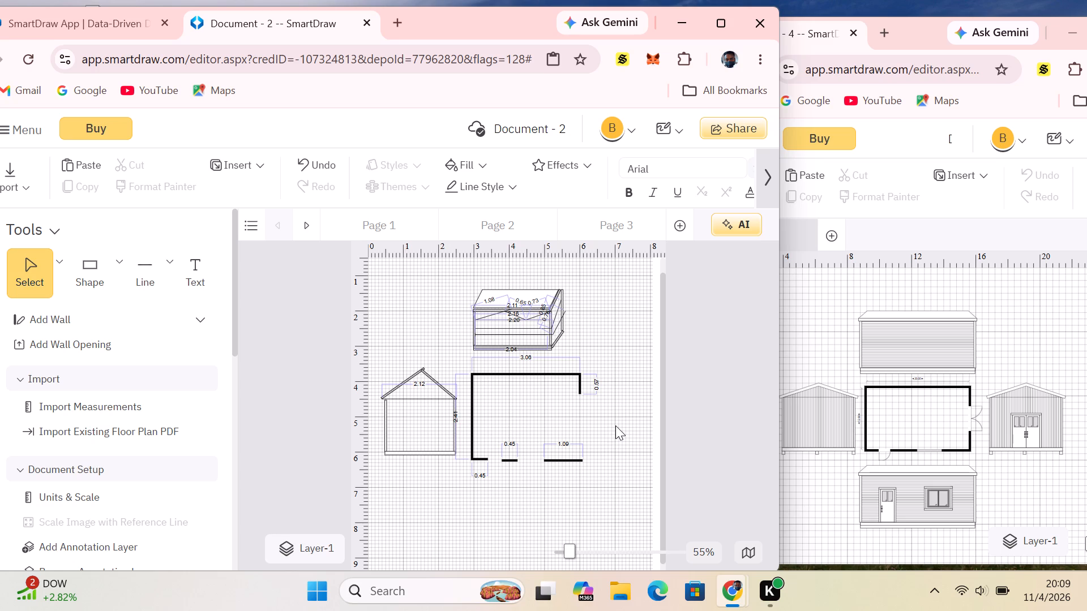
Draw a lower right wall segment about 0.80 long, upward from the bottom wall's right end.
{"action": "left_click", "coordinate": [140, 278]}
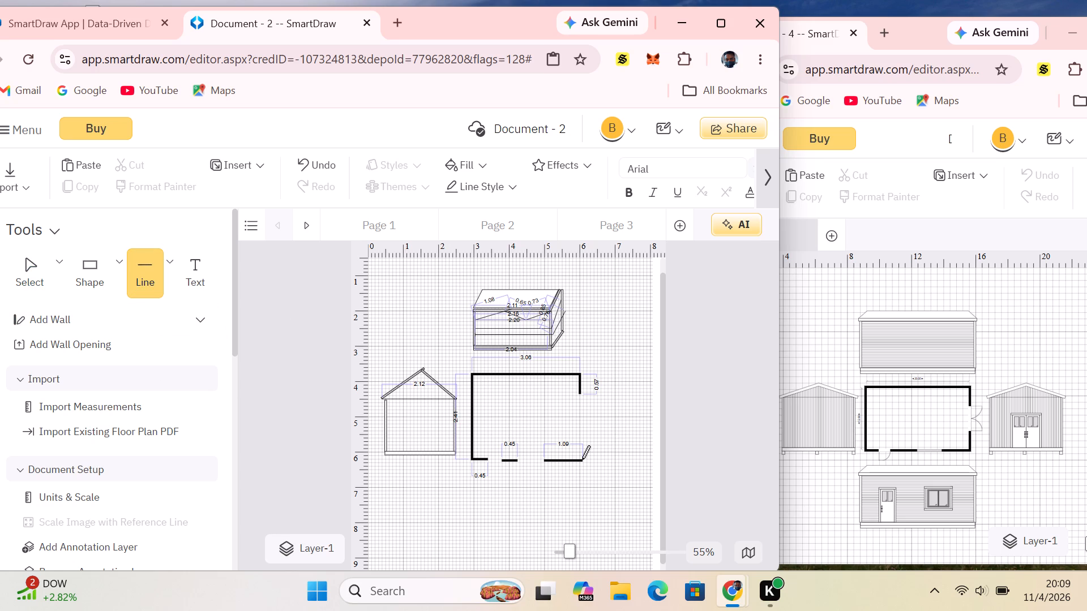
{"action": "left_click_drag", "start_coordinate": [580, 459], "coordinate": [579, 428]}
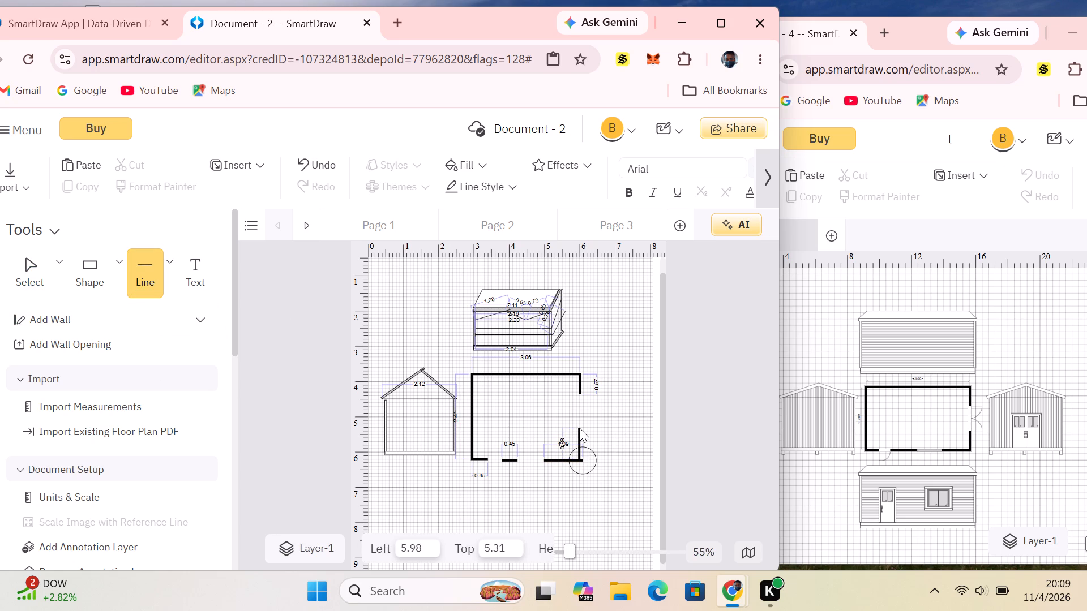
{"action": "left_click_drag", "start_coordinate": [579, 428], "coordinate": [579, 437]}
{"action": "left_click_drag", "start_coordinate": [579, 437], "coordinate": [579, 430]}
{"action": "left_click", "coordinate": [630, 394]}
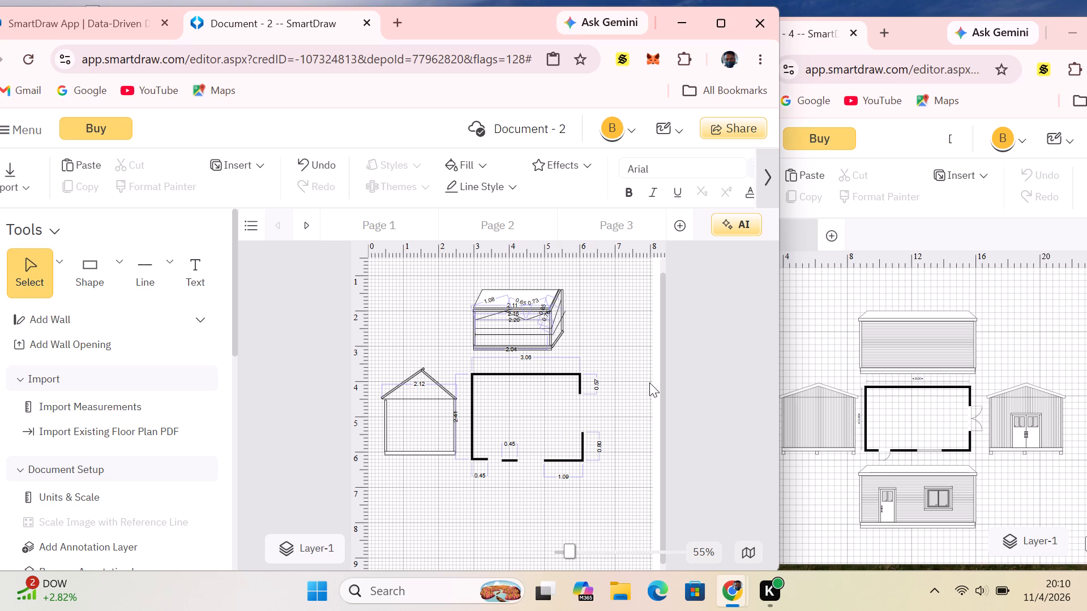
Shorten the floor plan's top wall to about 2.61 and realign the upper right wall segment vertically, about 0.61 long.
{"action": "left_click", "coordinate": [579, 376]}
{"action": "left_click_drag", "start_coordinate": [576, 375], "coordinate": [564, 374]}
{"action": "left_click_drag", "start_coordinate": [580, 394], "coordinate": [563, 395]}
{"action": "left_click", "coordinate": [641, 332]}
Move the plan's lower right corner inward, making the bottom segment about 0.76 and the vertical right segment about 0.88 long.
{"action": "left_click", "coordinate": [560, 458]}
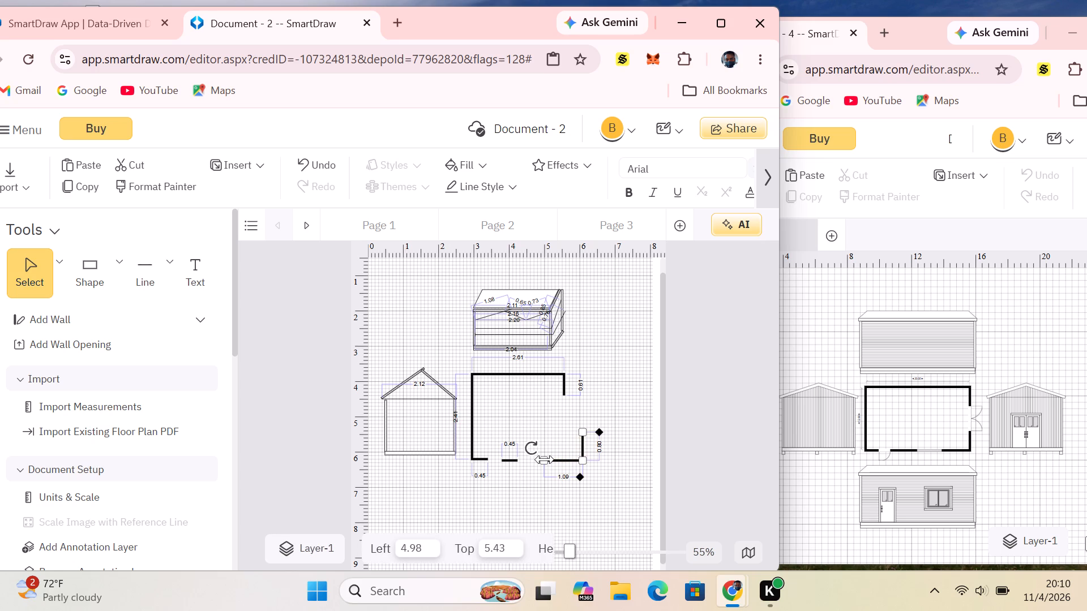
{"action": "left_click_drag", "start_coordinate": [545, 459], "coordinate": [539, 459]}
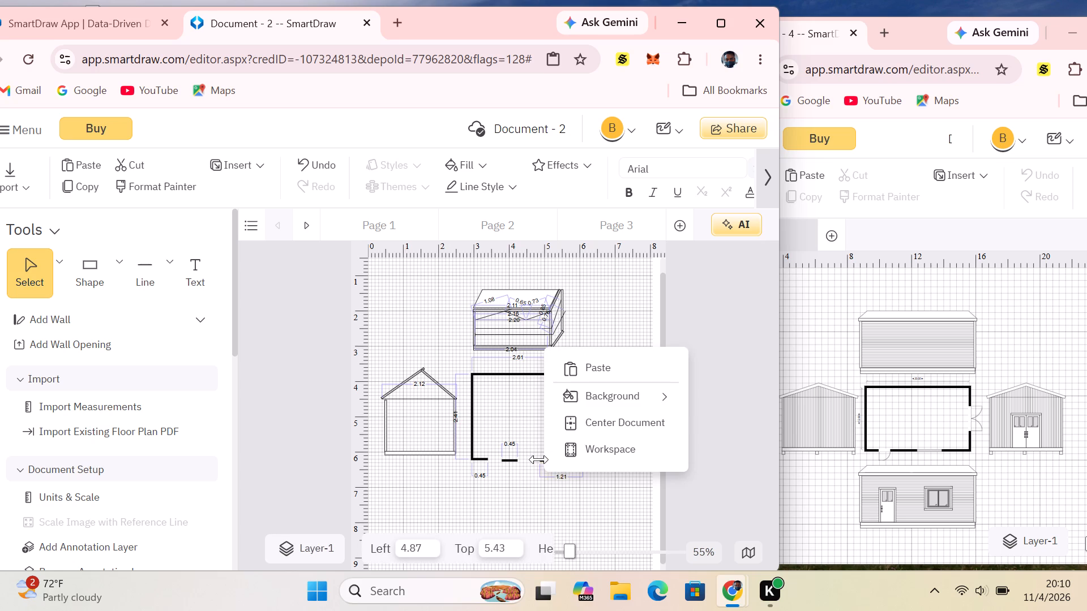
{"action": "left_click_drag", "start_coordinate": [583, 458], "coordinate": [566, 459]}
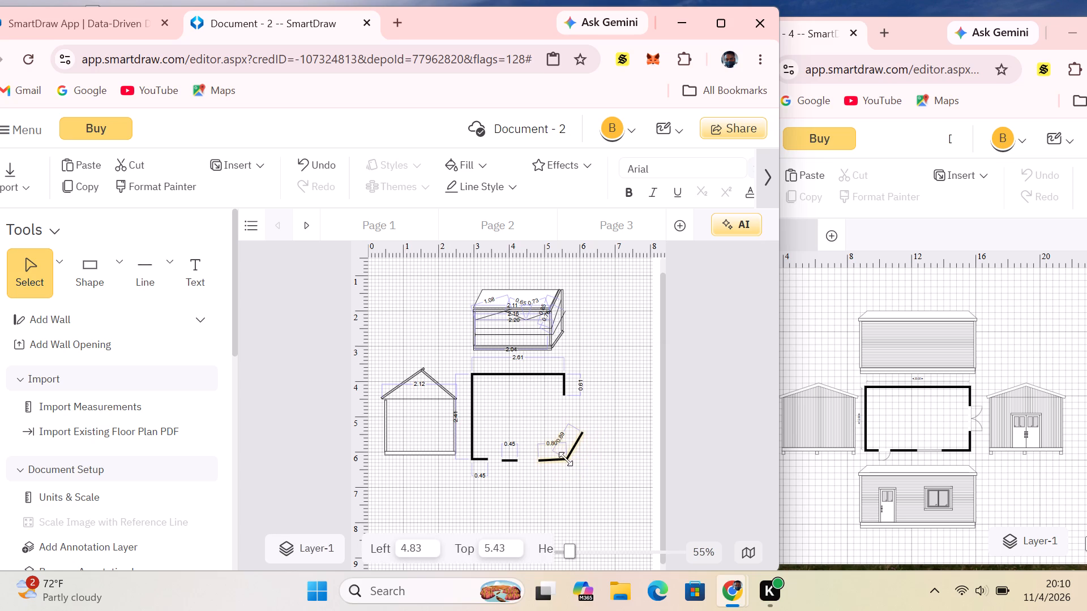
{"action": "left_click_drag", "start_coordinate": [566, 459], "coordinate": [566, 460]}
{"action": "left_click_drag", "start_coordinate": [580, 432], "coordinate": [565, 431]}
{"action": "left_click_drag", "start_coordinate": [565, 431], "coordinate": [565, 428]}
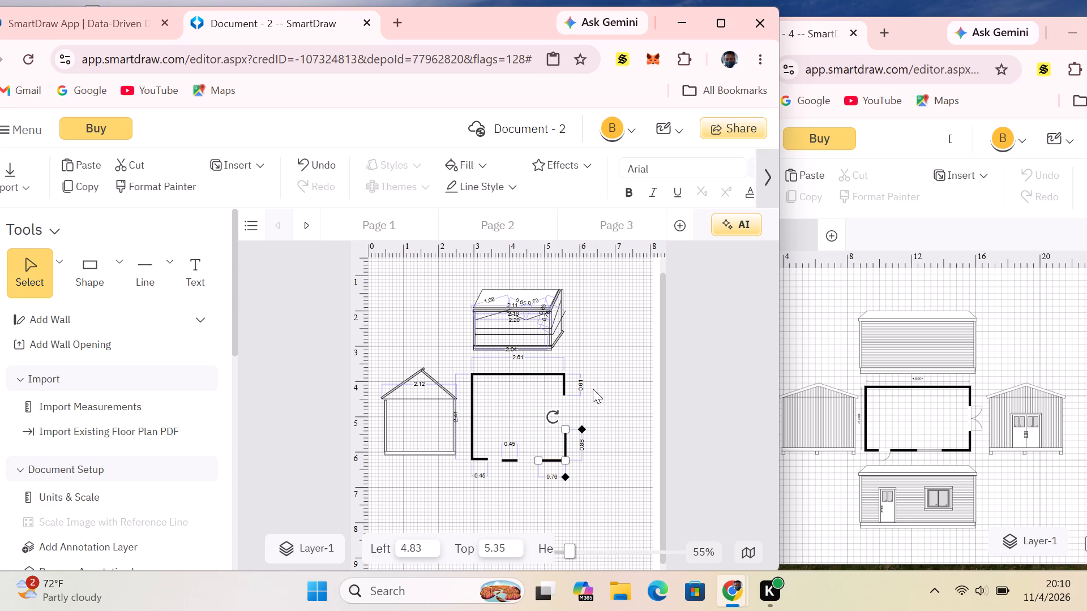
{"action": "left_click", "coordinate": [594, 386]}
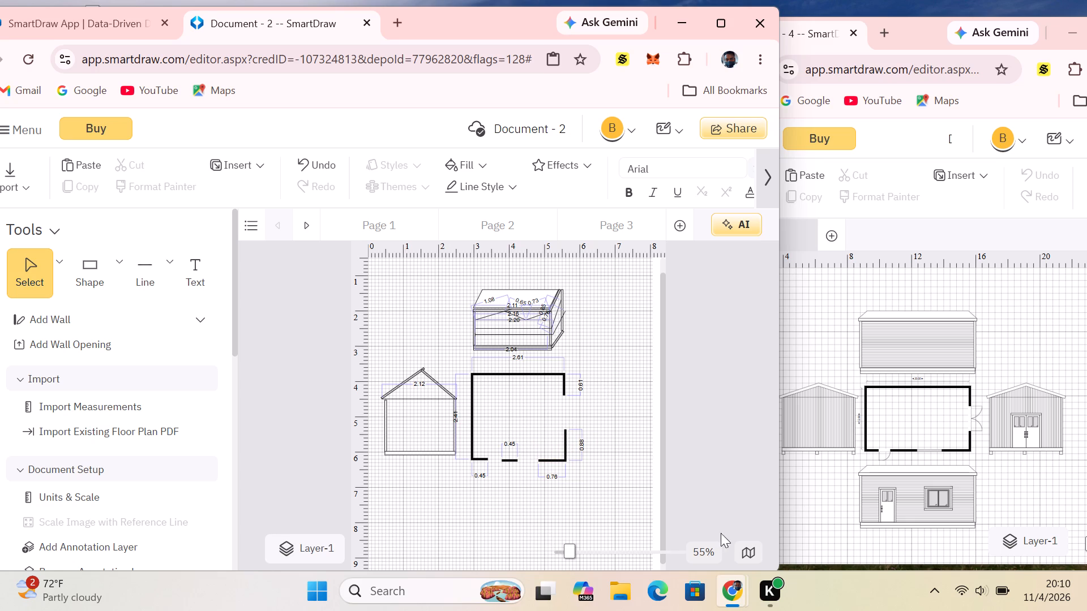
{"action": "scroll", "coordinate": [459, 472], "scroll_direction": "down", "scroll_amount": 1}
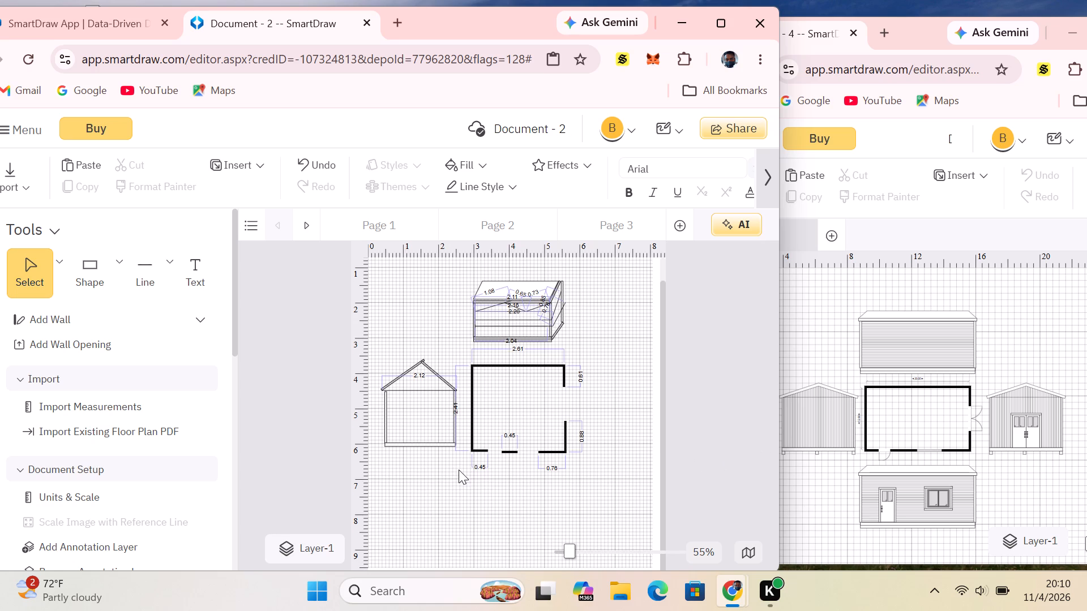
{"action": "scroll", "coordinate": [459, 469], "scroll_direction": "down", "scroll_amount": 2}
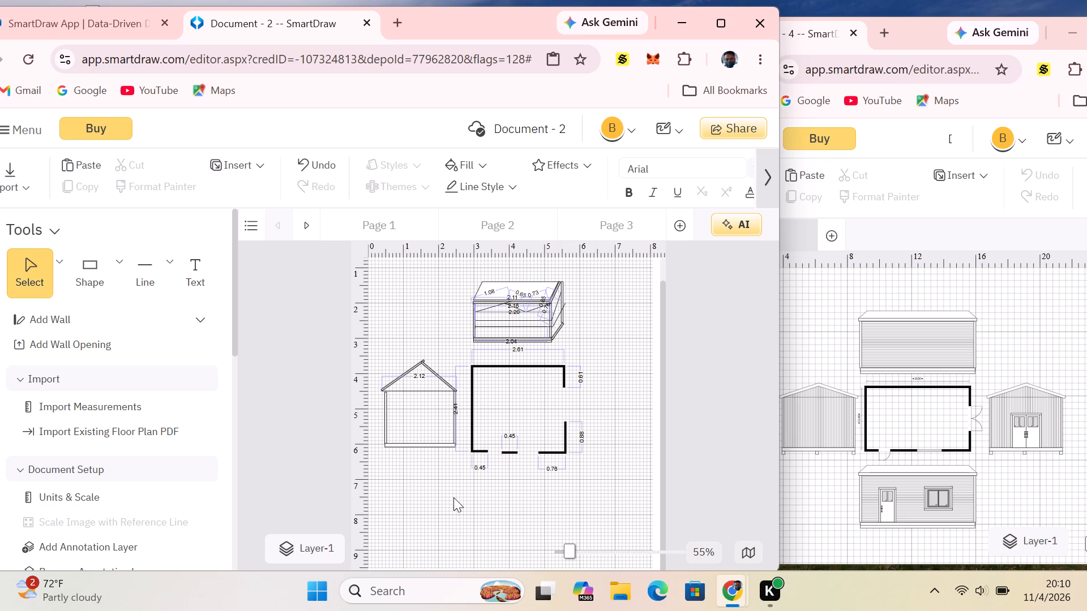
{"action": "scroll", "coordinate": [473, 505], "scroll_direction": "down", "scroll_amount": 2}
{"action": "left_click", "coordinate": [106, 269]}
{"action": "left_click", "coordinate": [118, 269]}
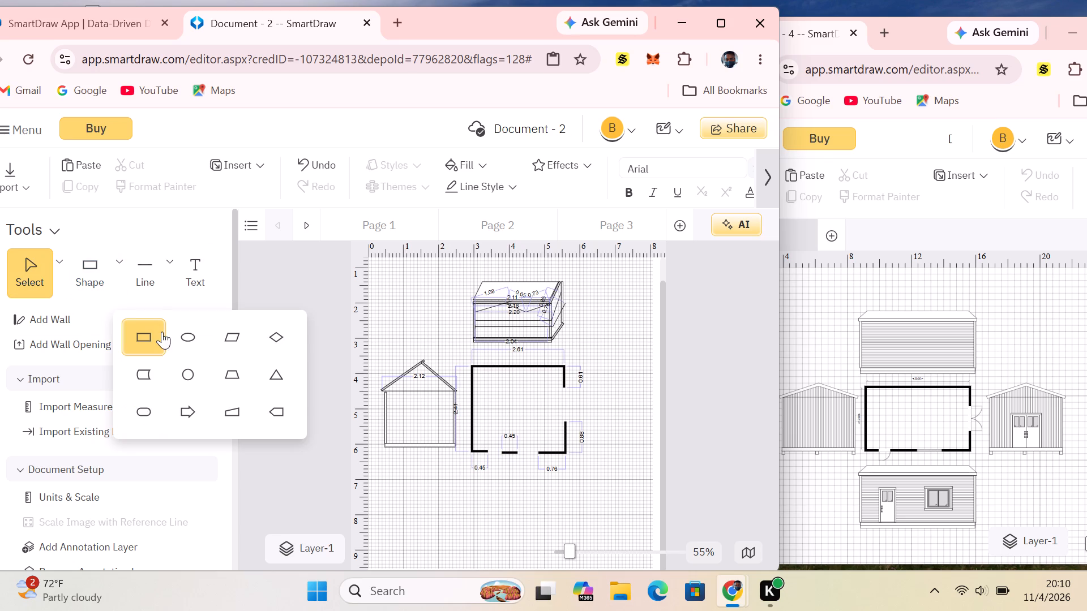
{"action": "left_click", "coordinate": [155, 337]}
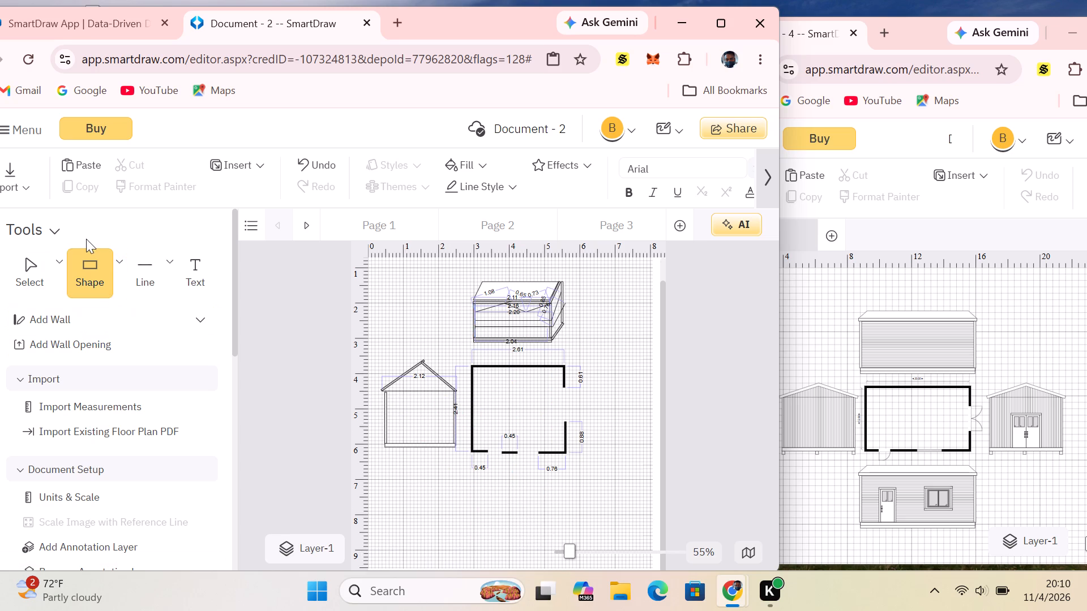
Place a parallelogram roof below the floor plan at about Left 2.98, Top 6.75, flattened and as wide as the plan.
{"action": "left_click", "coordinate": [120, 268]}
{"action": "left_click", "coordinate": [241, 340]}
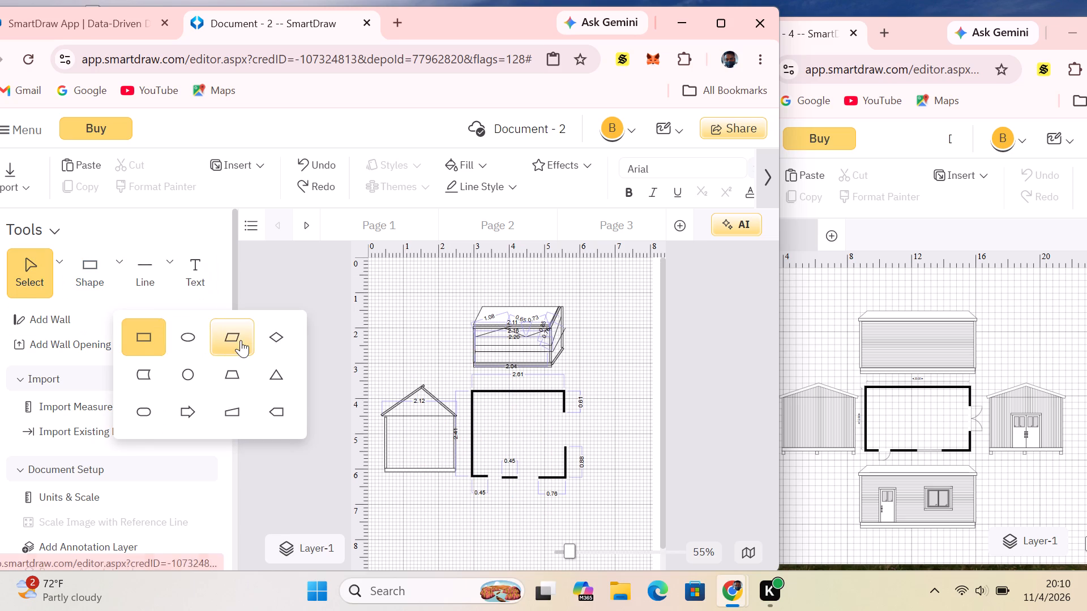
{"action": "scroll", "coordinate": [514, 415], "scroll_direction": "down", "scroll_amount": 4}
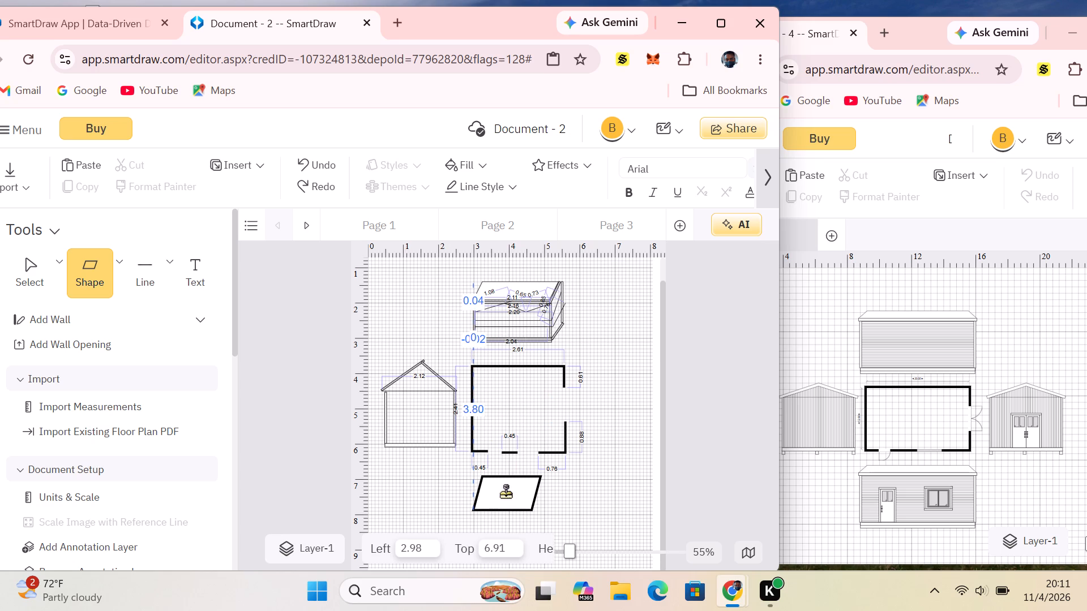
{"action": "left_click", "coordinate": [506, 493]}
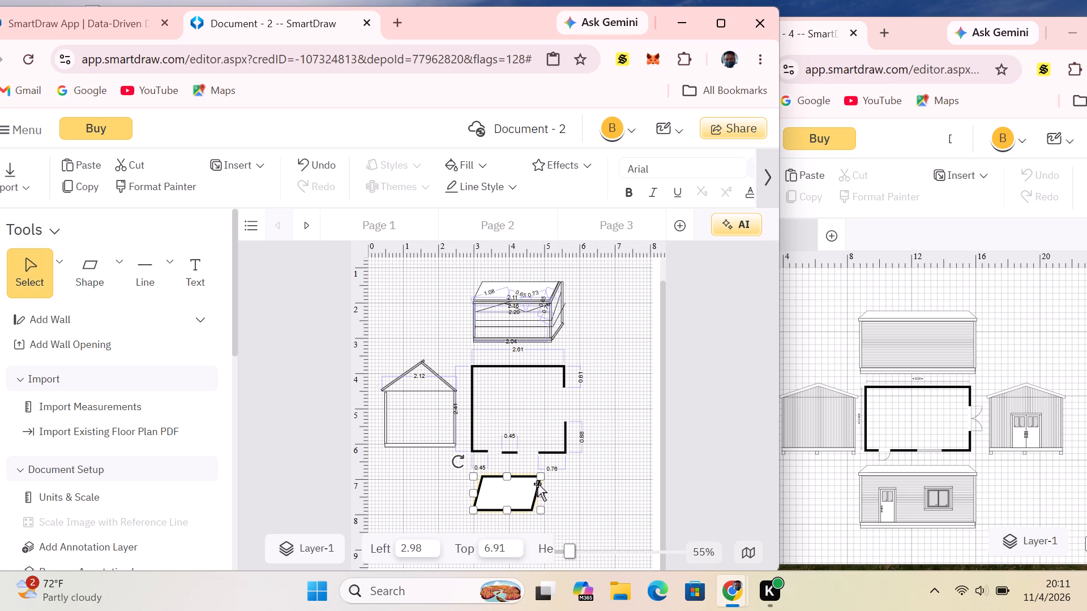
{"action": "left_click_drag", "start_coordinate": [542, 478], "coordinate": [572, 474]}
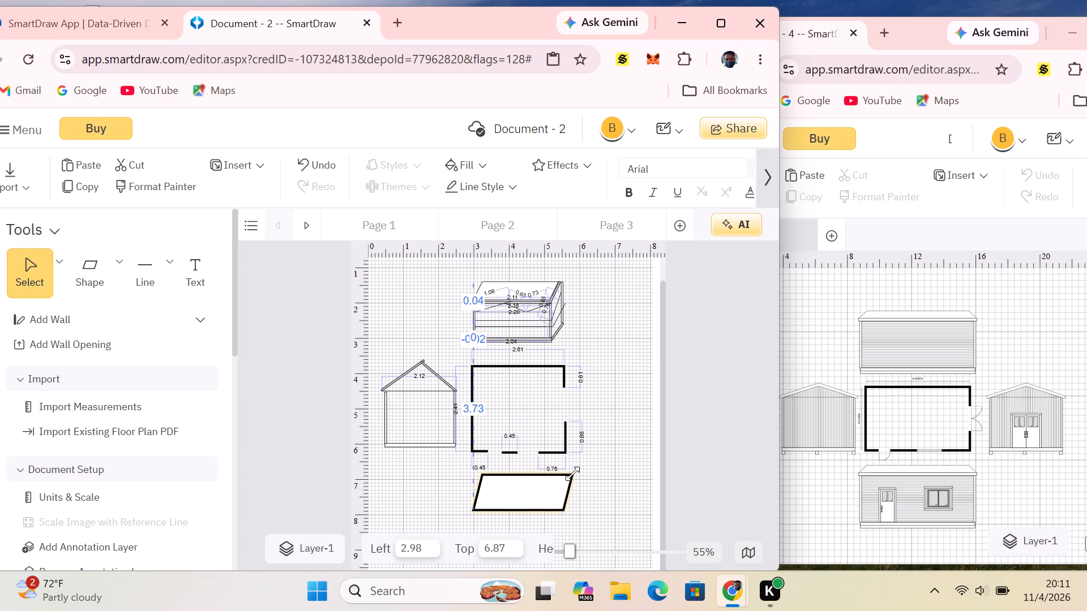
{"action": "left_click_drag", "start_coordinate": [572, 474], "coordinate": [565, 470]}
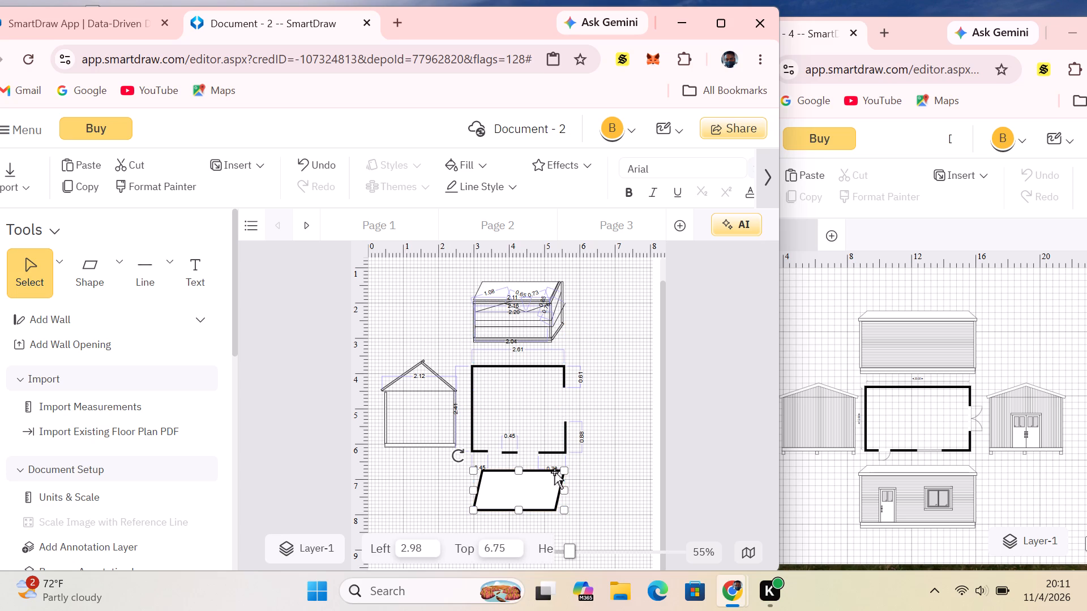
{"action": "left_click", "coordinate": [519, 505]}
{"action": "left_click_drag", "start_coordinate": [518, 508], "coordinate": [519, 491]}
{"action": "scroll", "coordinate": [581, 501], "scroll_direction": "down", "scroll_amount": 4}
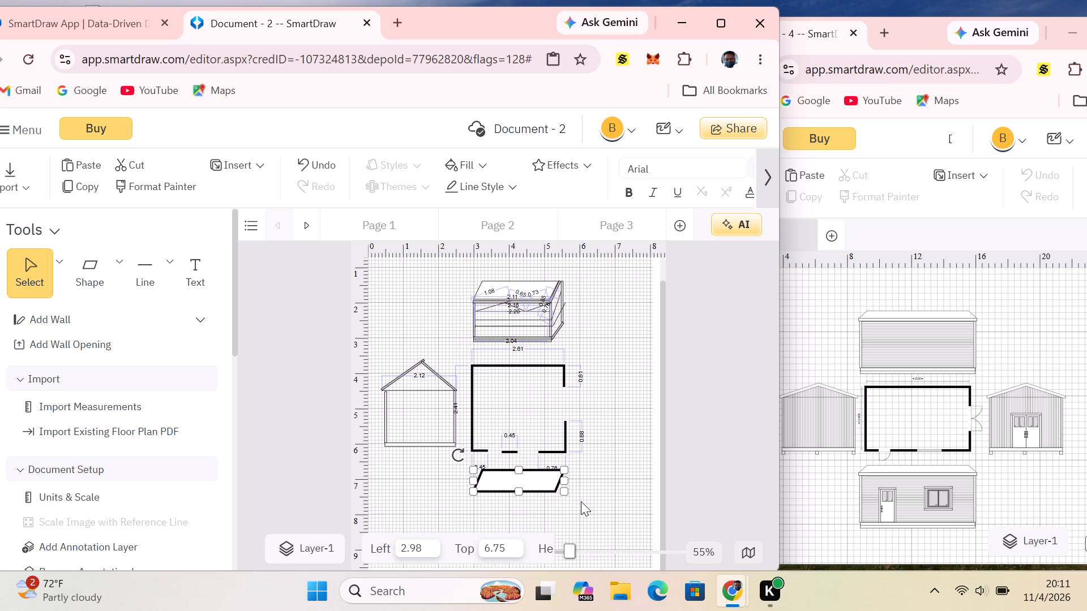
{"action": "left_click_drag", "start_coordinate": [520, 490], "coordinate": [520, 484]}
{"action": "left_click", "coordinate": [575, 457]}
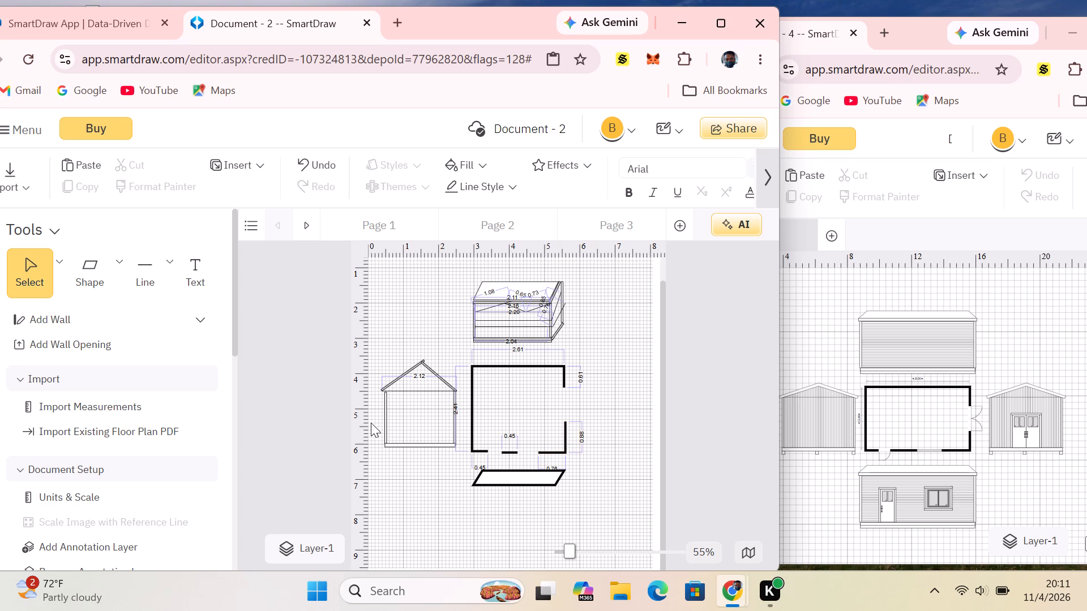
Place a rectangle, narrow it to a thin vertical post and move it under the parallelogram roof's lower-left corner.
{"action": "left_click", "coordinate": [117, 255]}
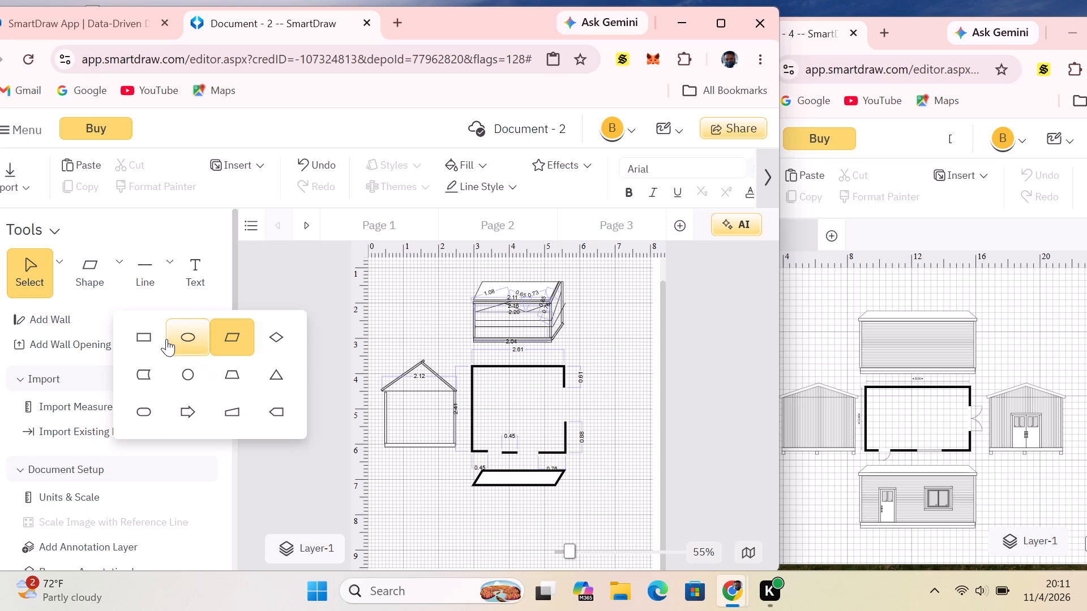
{"action": "left_click", "coordinate": [156, 338]}
{"action": "left_click", "coordinate": [422, 493]}
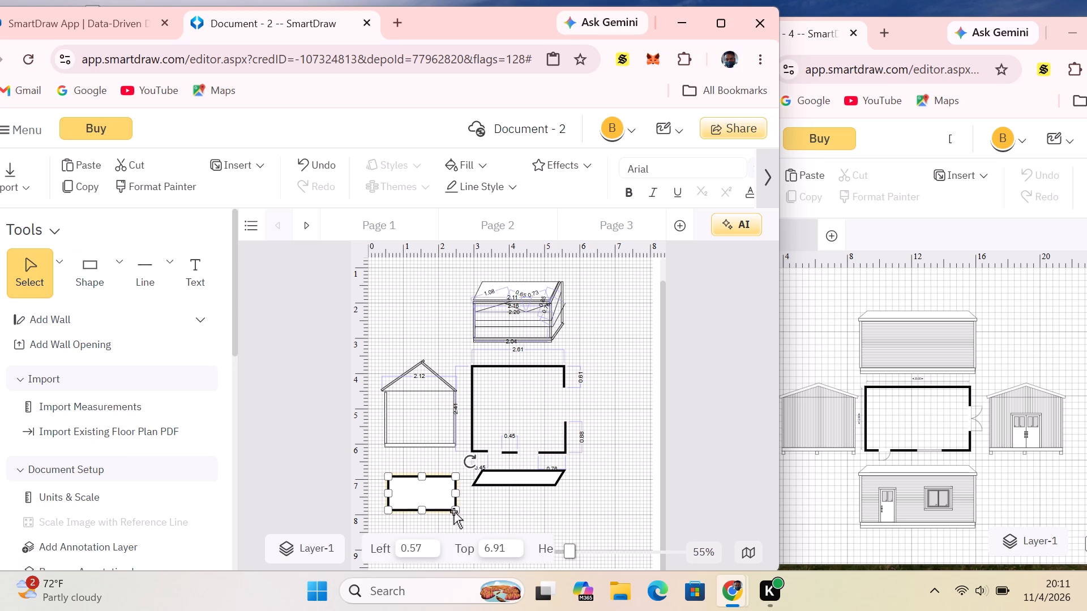
{"action": "left_click_drag", "start_coordinate": [458, 493], "coordinate": [391, 493]}
{"action": "left_click", "coordinate": [390, 487]}
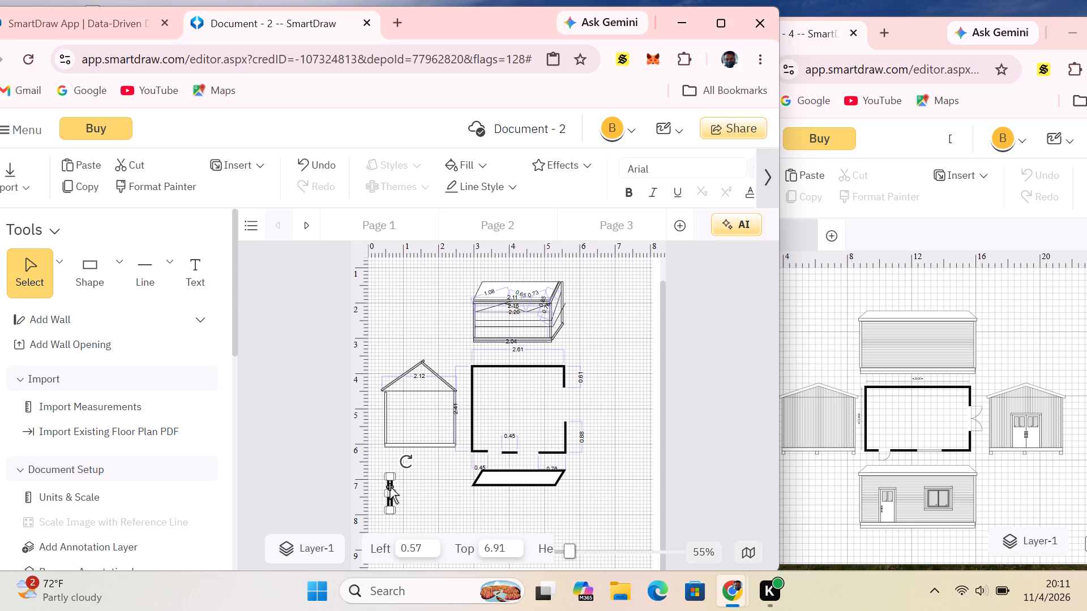
{"action": "left_click_drag", "start_coordinate": [391, 486], "coordinate": [479, 498]}
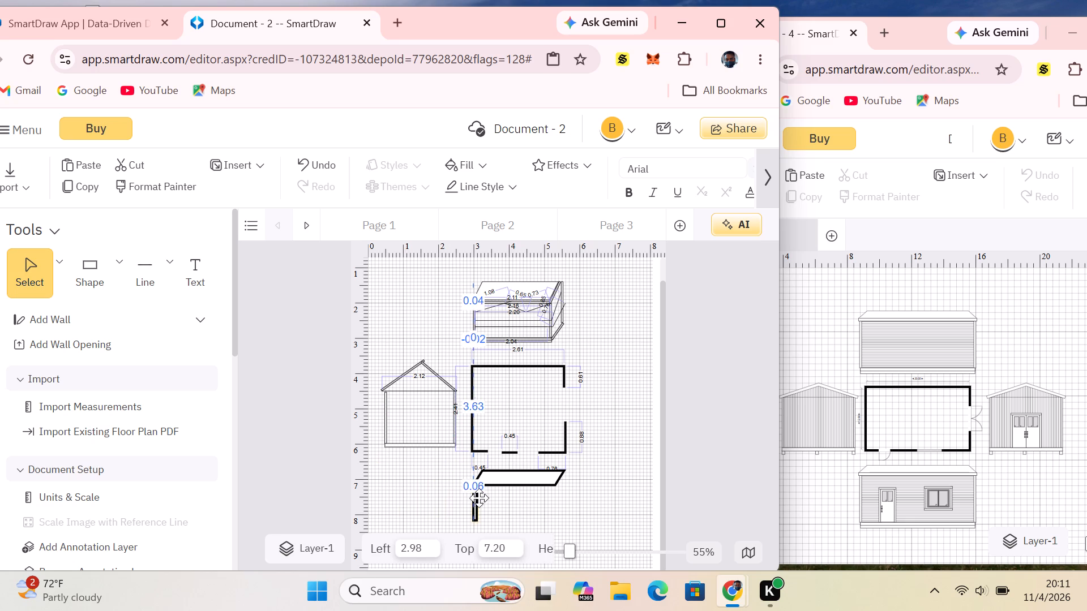
{"action": "left_click_drag", "start_coordinate": [479, 498], "coordinate": [476, 496]}
{"action": "left_click", "coordinate": [490, 496]}
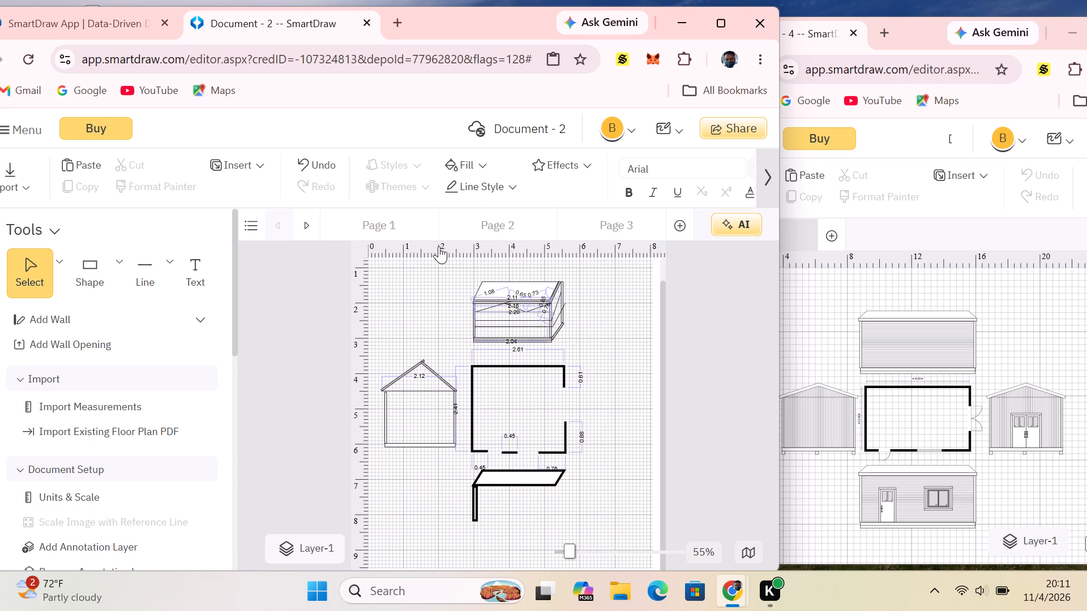
Give the parallelogram roof and the post under its lower-left corner the thinnest outline thickness.
{"action": "left_click", "coordinate": [513, 184]}
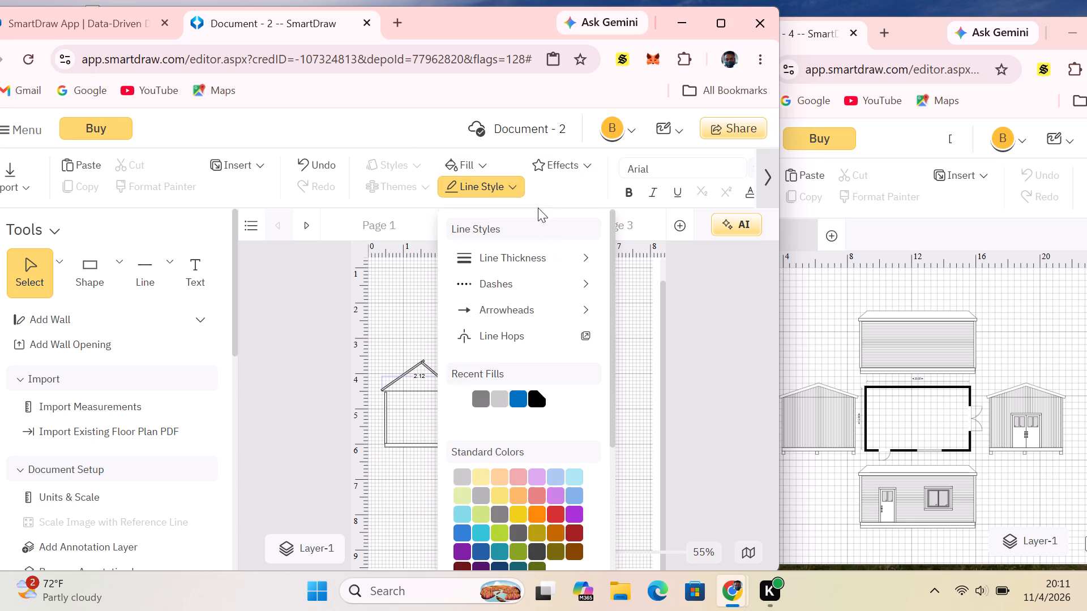
{"action": "left_click", "coordinate": [575, 257]}
{"action": "left_click", "coordinate": [623, 301]}
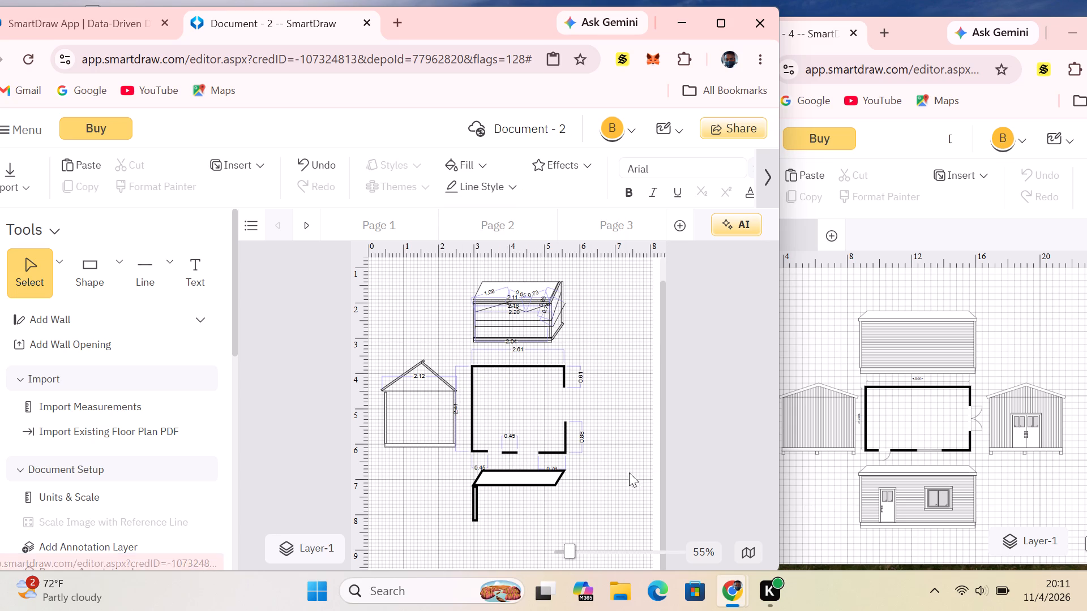
{"action": "left_click", "coordinate": [529, 484]}
{"action": "left_click", "coordinate": [511, 187]}
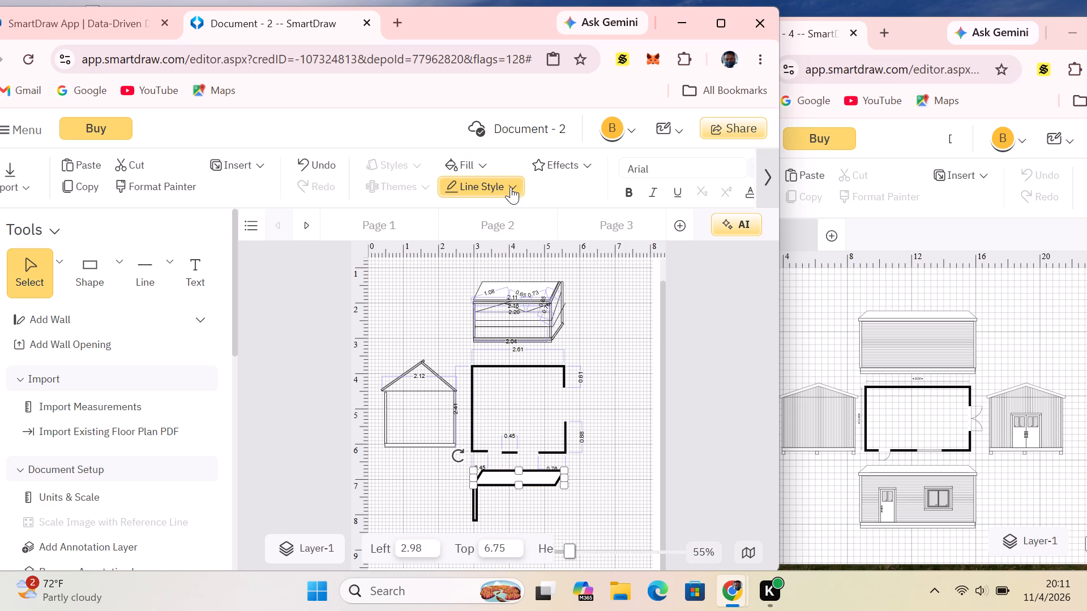
{"action": "left_click", "coordinate": [559, 260]}
{"action": "left_click", "coordinate": [651, 309]}
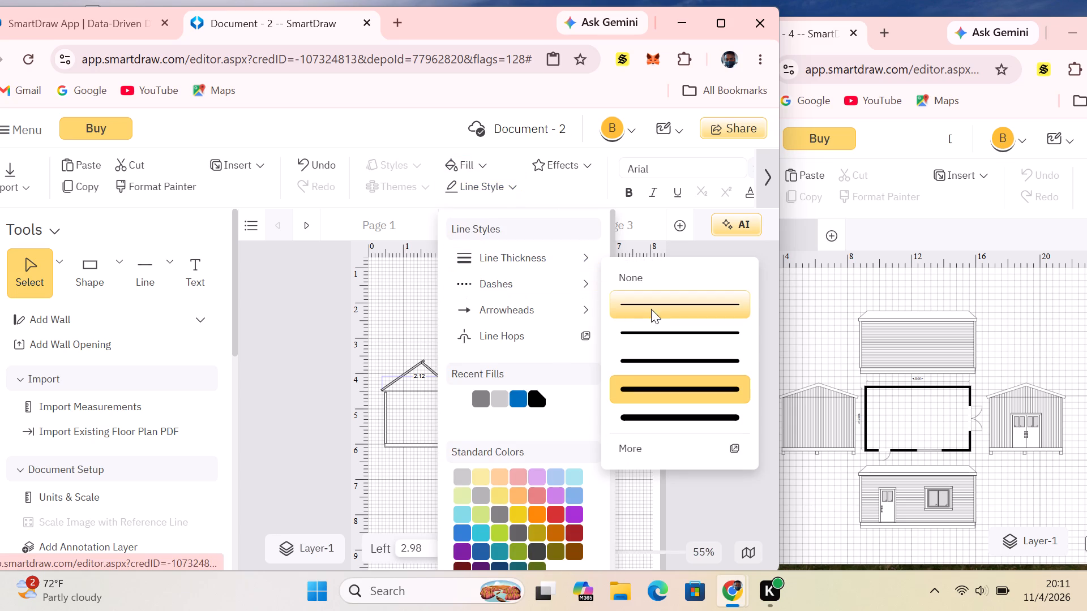
{"action": "left_click", "coordinate": [473, 501]}
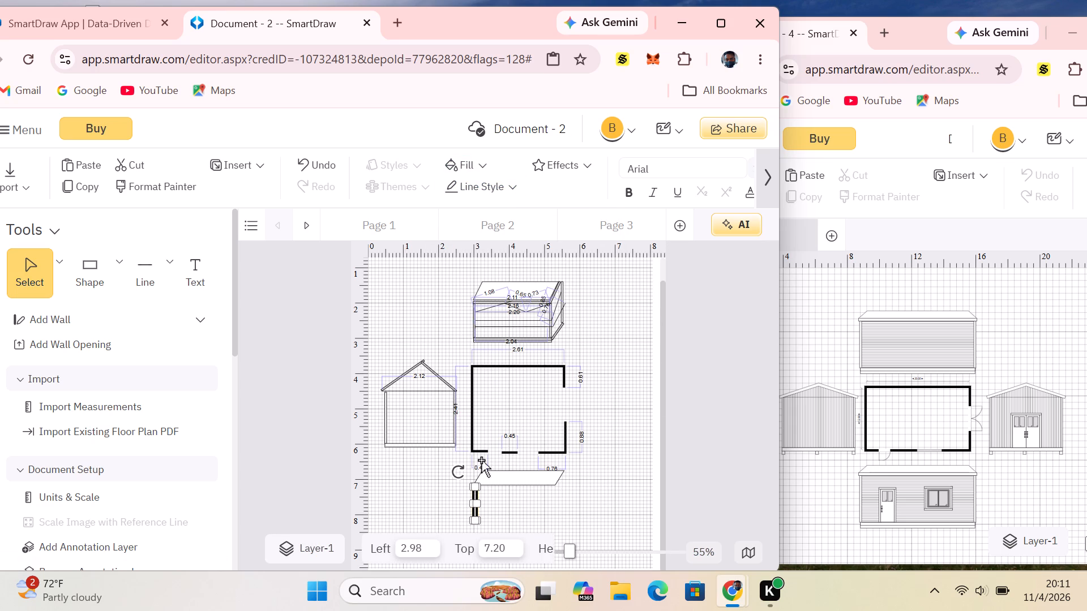
{"action": "left_click", "coordinate": [503, 186]}
{"action": "left_click", "coordinate": [517, 252]}
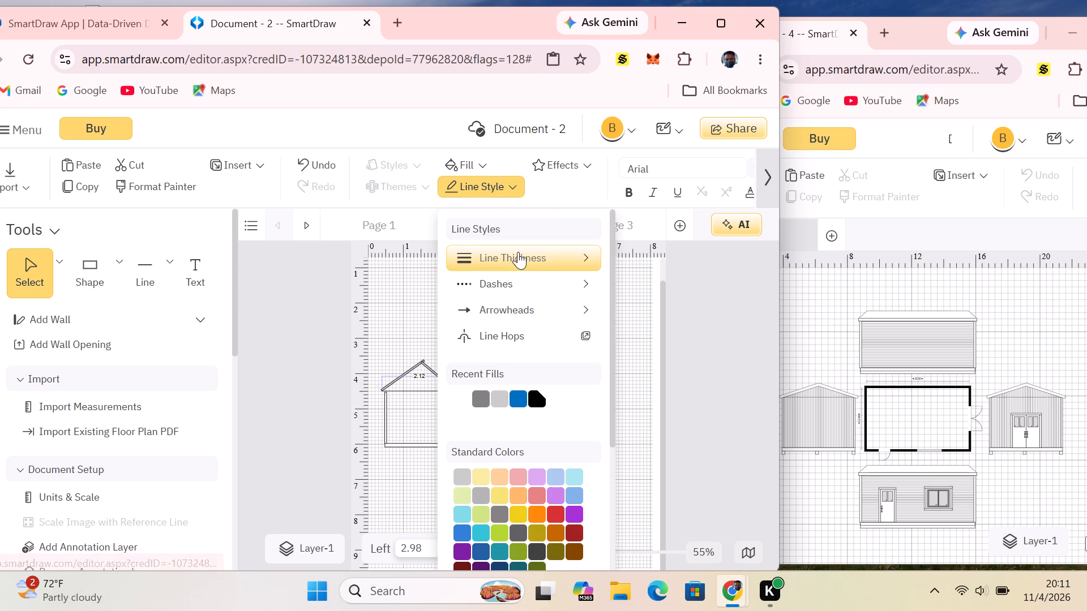
{"action": "left_click", "coordinate": [637, 299]}
{"action": "left_click", "coordinate": [538, 498]}
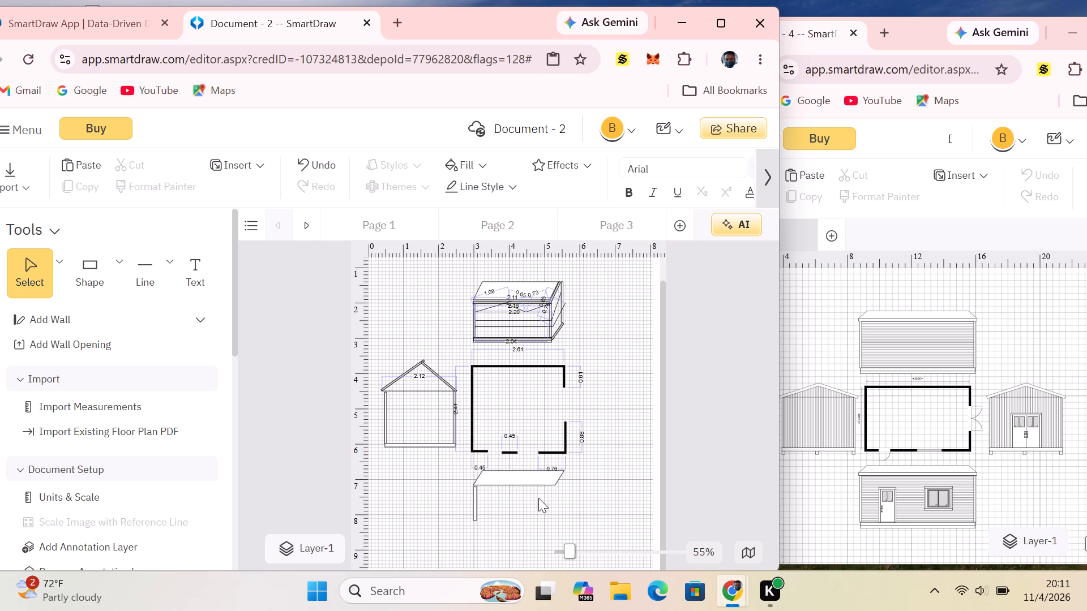
{"action": "left_click", "coordinate": [547, 487]}
Place a rectangle under the roof's lower-right corner at Top 7.20 and narrow it to a thin vertical post matching the left one.
{"action": "left_click", "coordinate": [117, 278]}
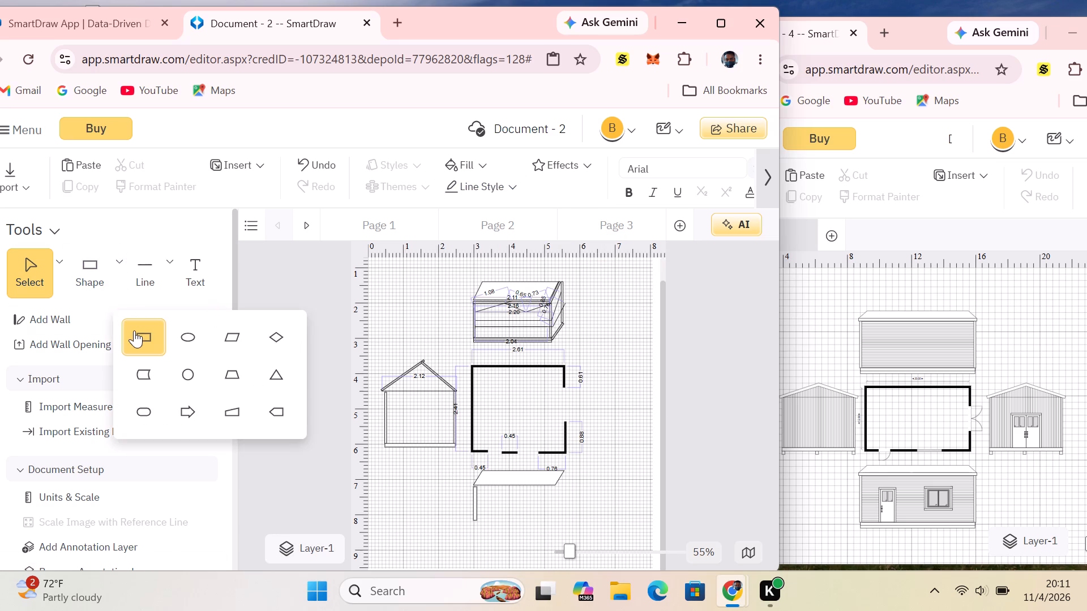
{"action": "left_click", "coordinate": [136, 332]}
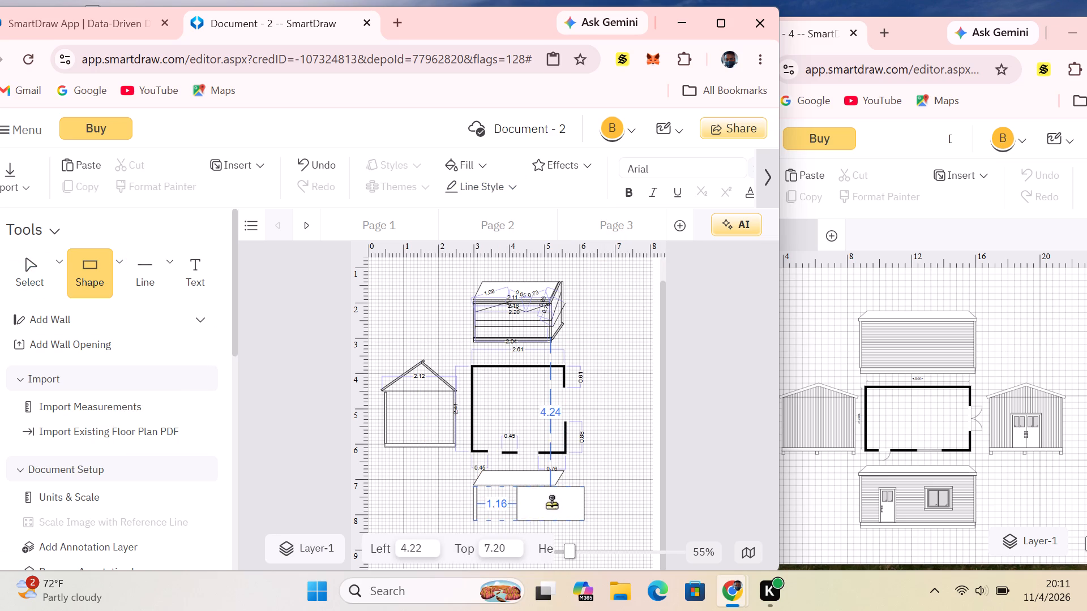
{"action": "left_click", "coordinate": [554, 501]}
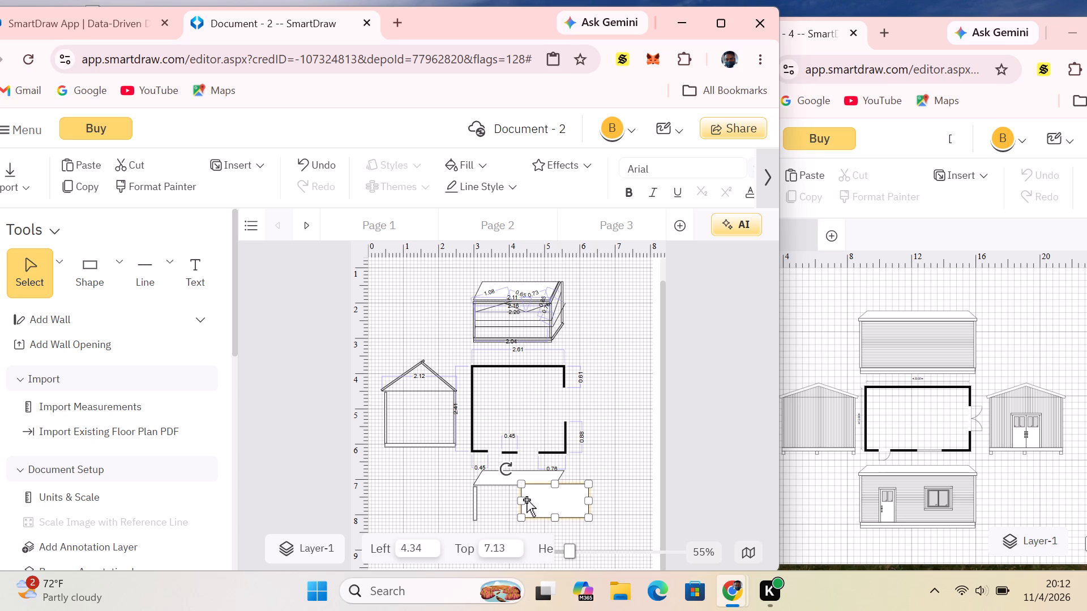
{"action": "left_click_drag", "start_coordinate": [527, 500], "coordinate": [545, 501]}
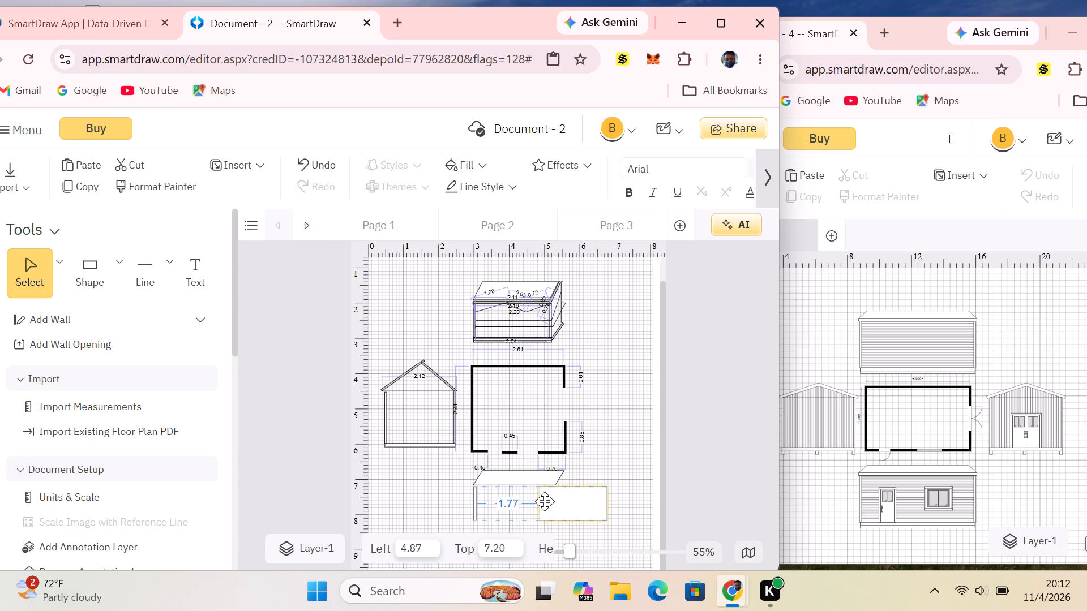
{"action": "left_click_drag", "start_coordinate": [545, 501], "coordinate": [553, 501]}
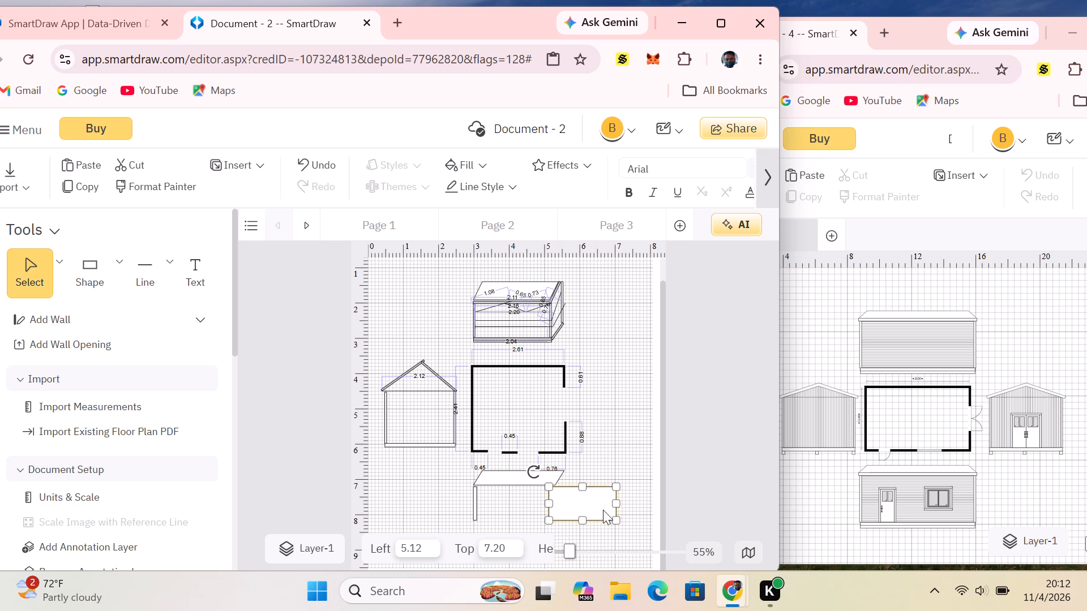
{"action": "left_click_drag", "start_coordinate": [619, 506], "coordinate": [554, 500]}
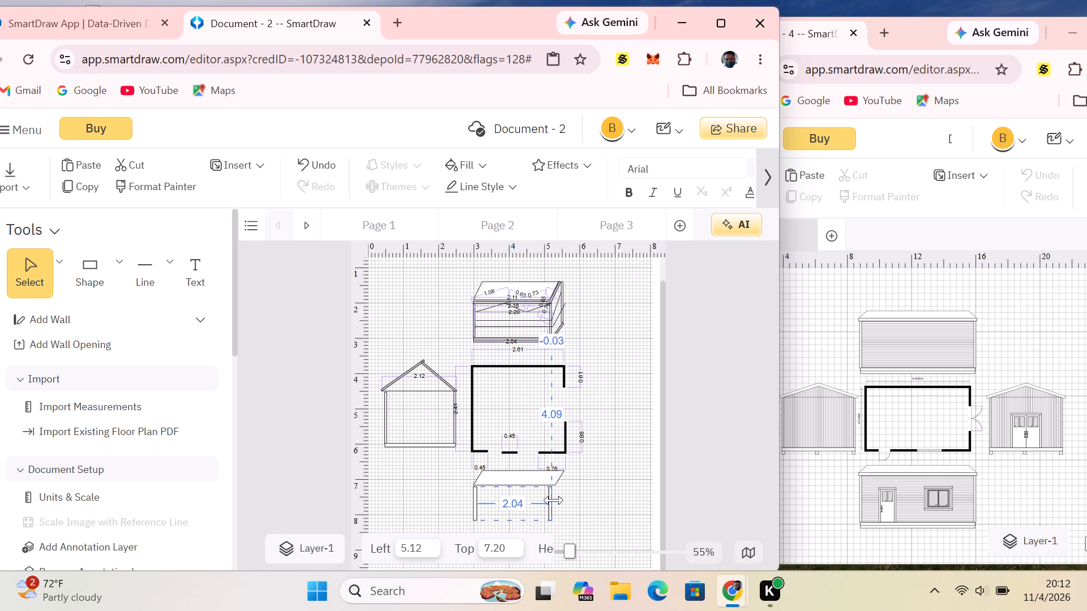
{"action": "left_click_drag", "start_coordinate": [554, 500], "coordinate": [557, 496]}
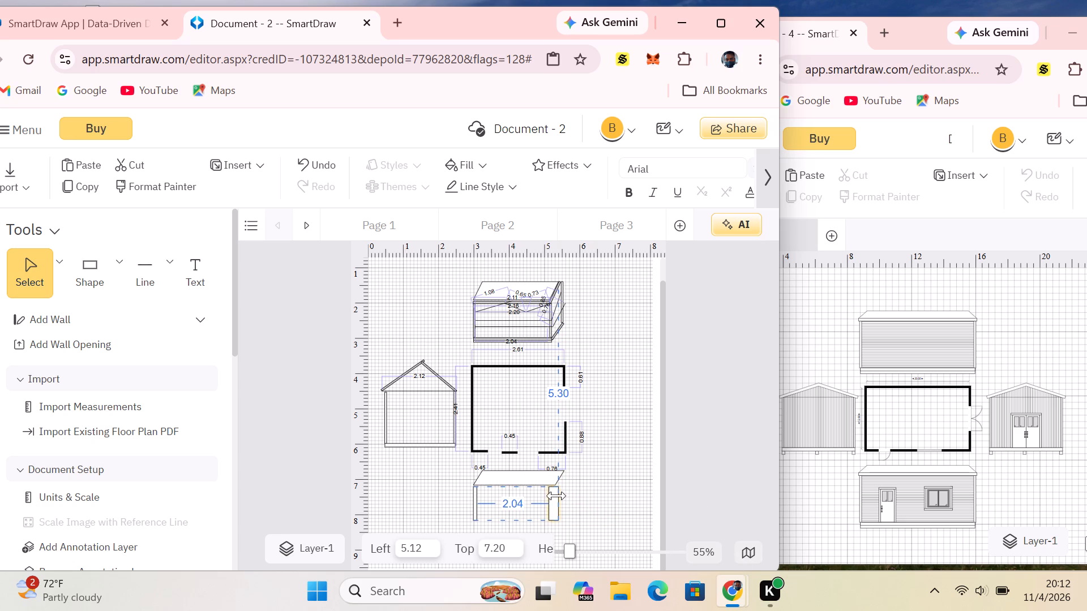
{"action": "left_click_drag", "start_coordinate": [557, 496], "coordinate": [555, 496]}
{"action": "left_click", "coordinate": [621, 468]}
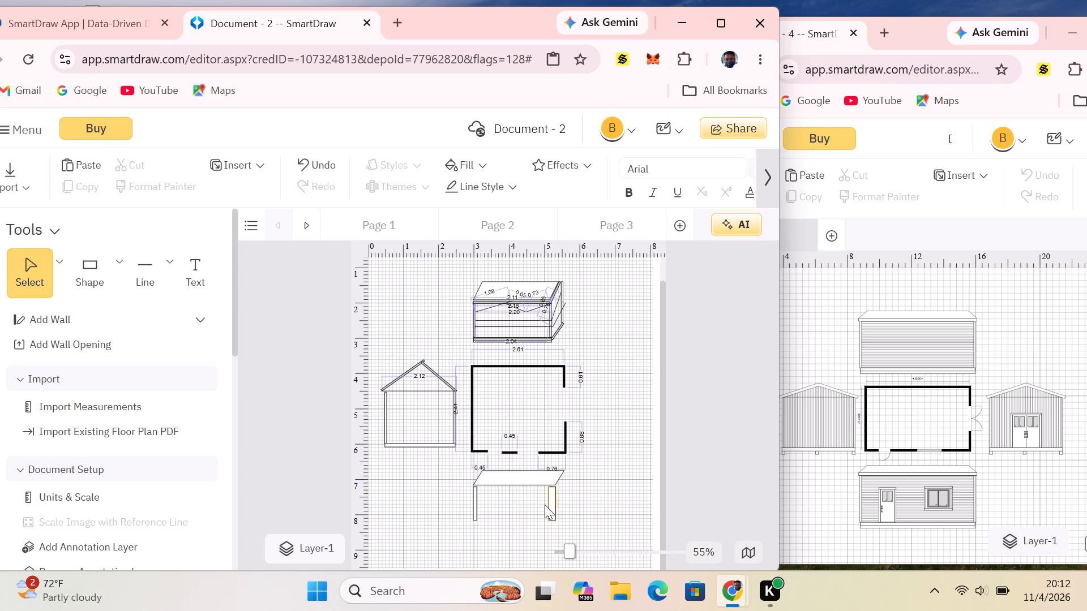
{"action": "left_click", "coordinate": [551, 500]}
{"action": "left_click", "coordinate": [551, 505]}
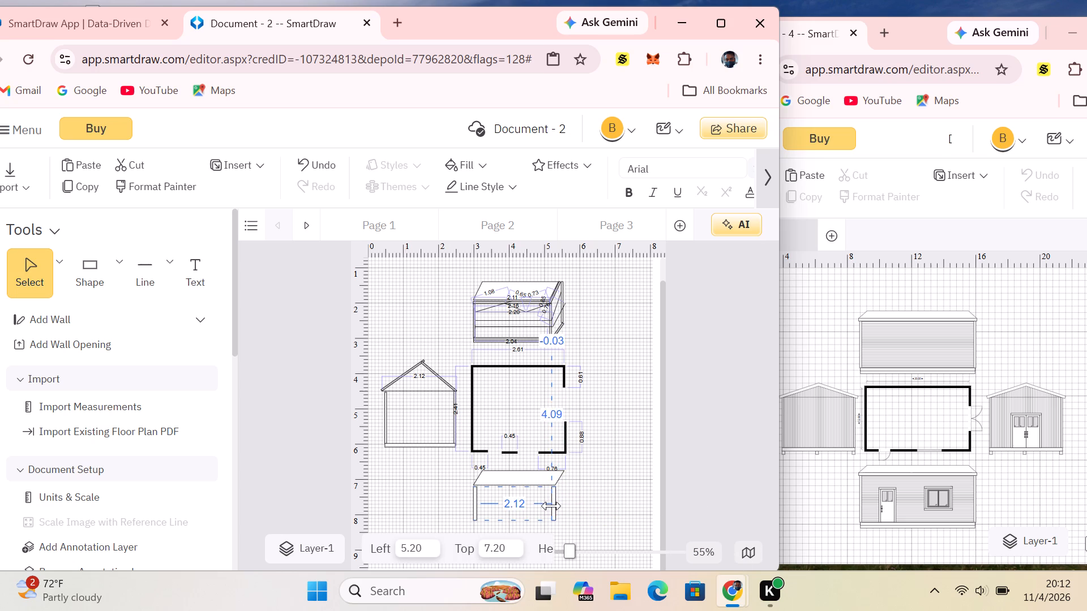
{"action": "left_click", "coordinate": [593, 514]}
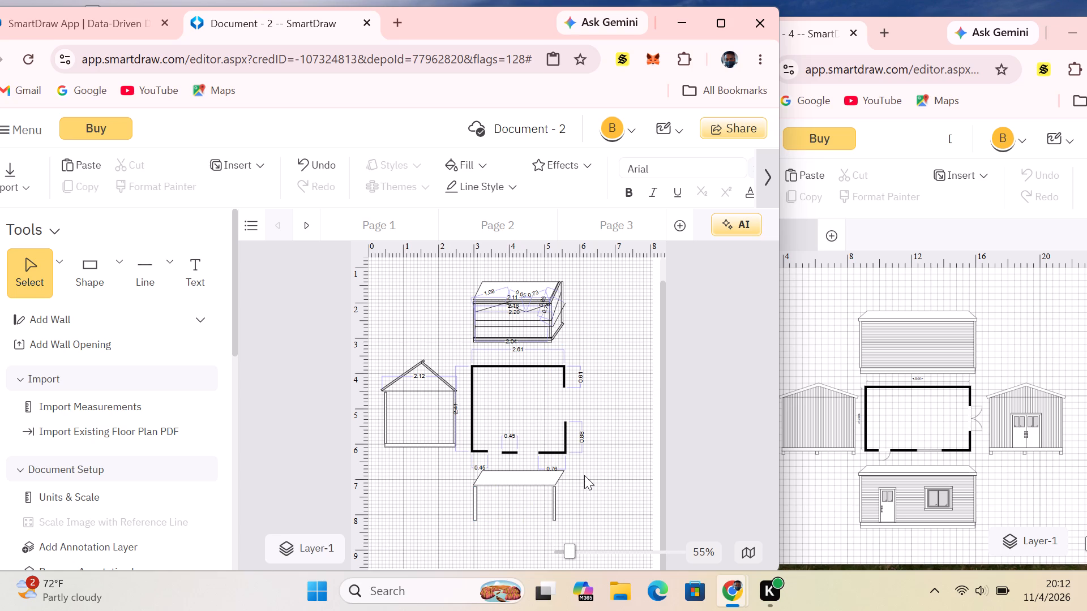
Narrow the posts slightly and lower both to about Top 7.43, leaving a small gap beneath the roof.
{"action": "left_click", "coordinate": [477, 502]}
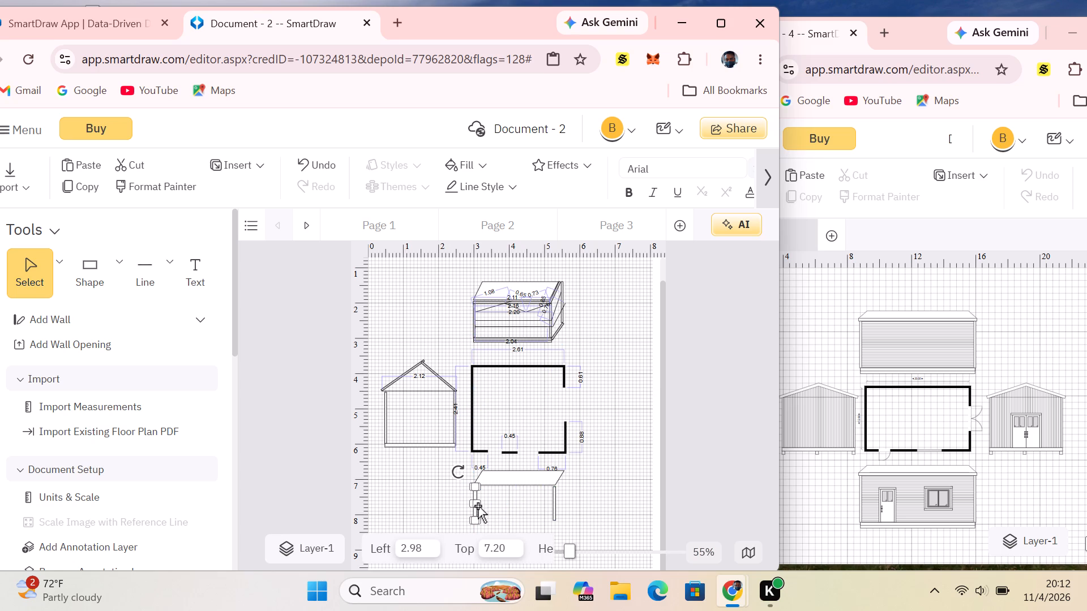
{"action": "left_click_drag", "start_coordinate": [476, 502], "coordinate": [477, 510]}
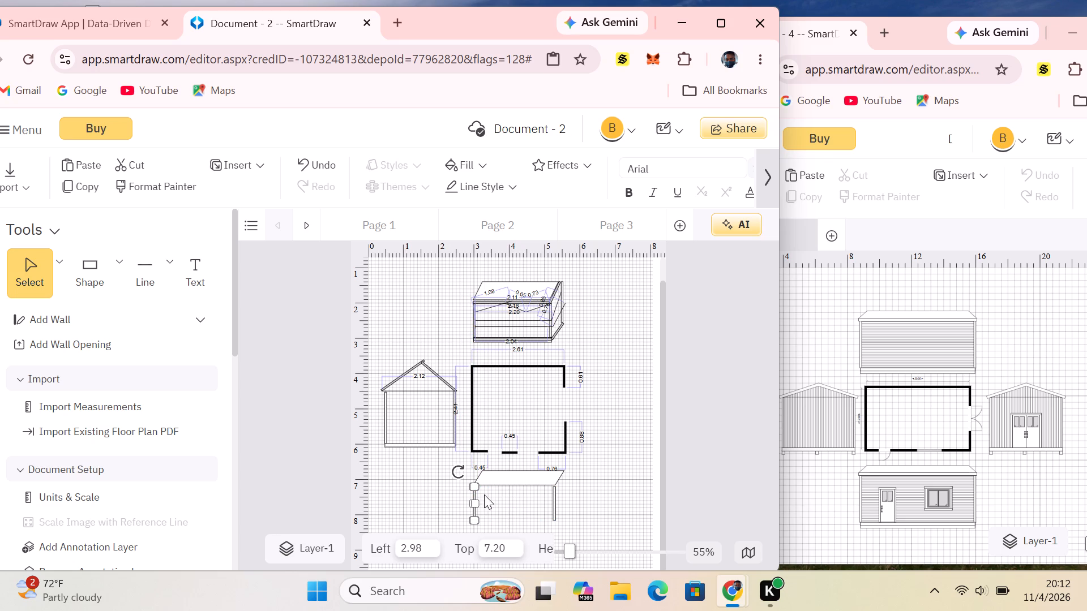
{"action": "left_click", "coordinate": [484, 494]}
{"action": "left_click_drag", "start_coordinate": [476, 494], "coordinate": [476, 502]}
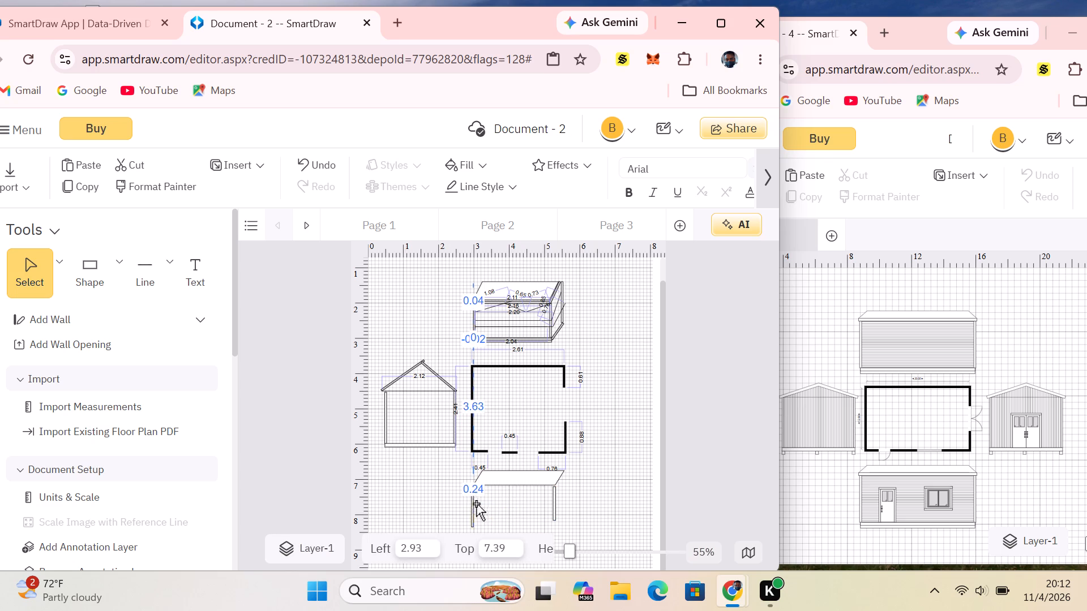
{"action": "left_click", "coordinate": [556, 502]}
{"action": "left_click", "coordinate": [556, 502]}
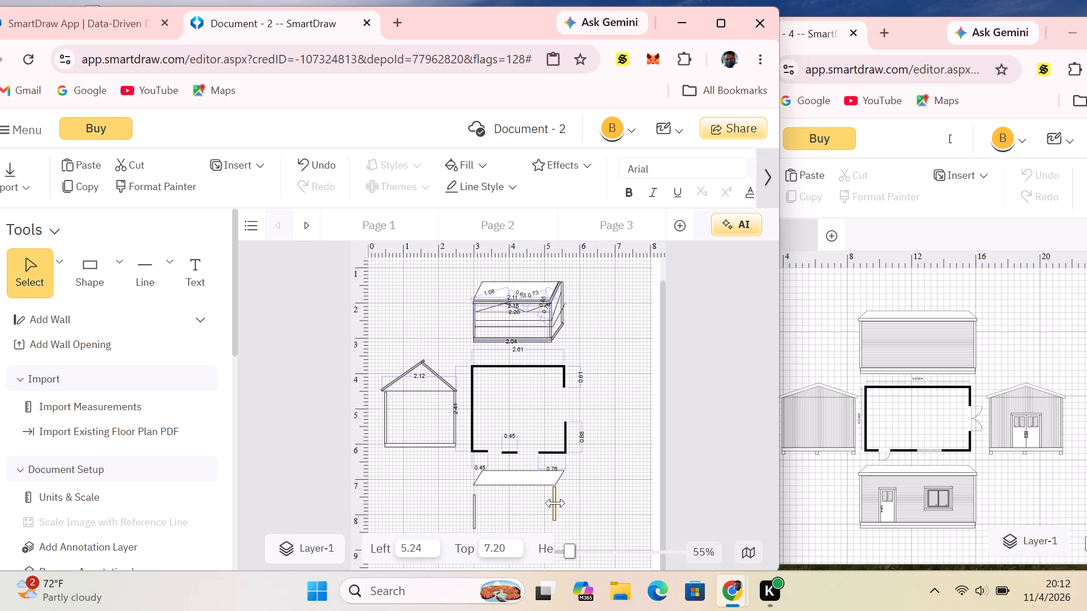
{"action": "left_click_drag", "start_coordinate": [555, 506], "coordinate": [556, 511]}
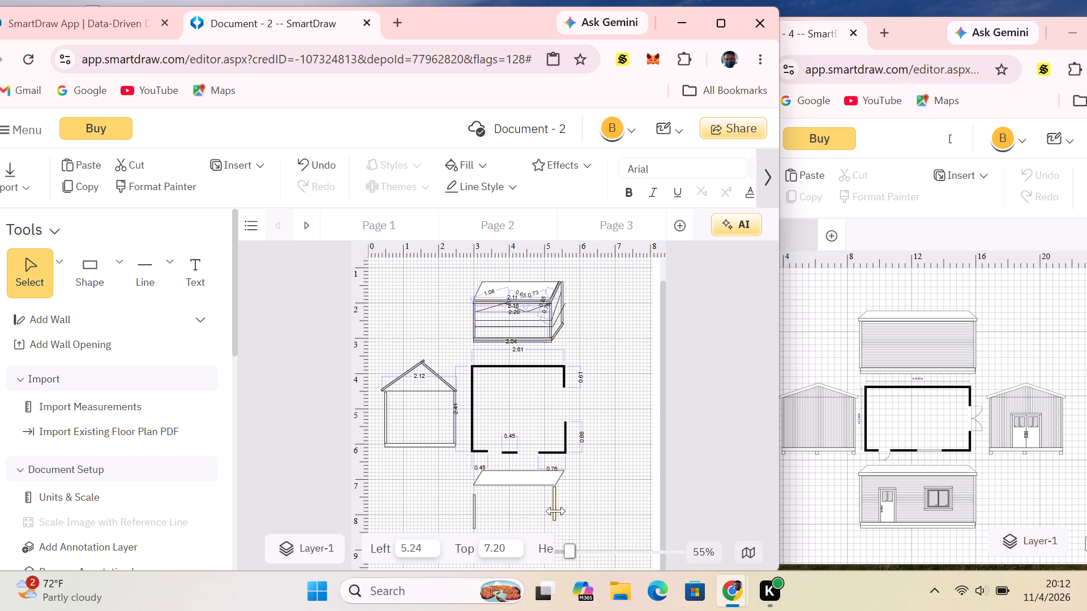
{"action": "left_click_drag", "start_coordinate": [556, 511], "coordinate": [556, 511]}
{"action": "left_click", "coordinate": [560, 498]}
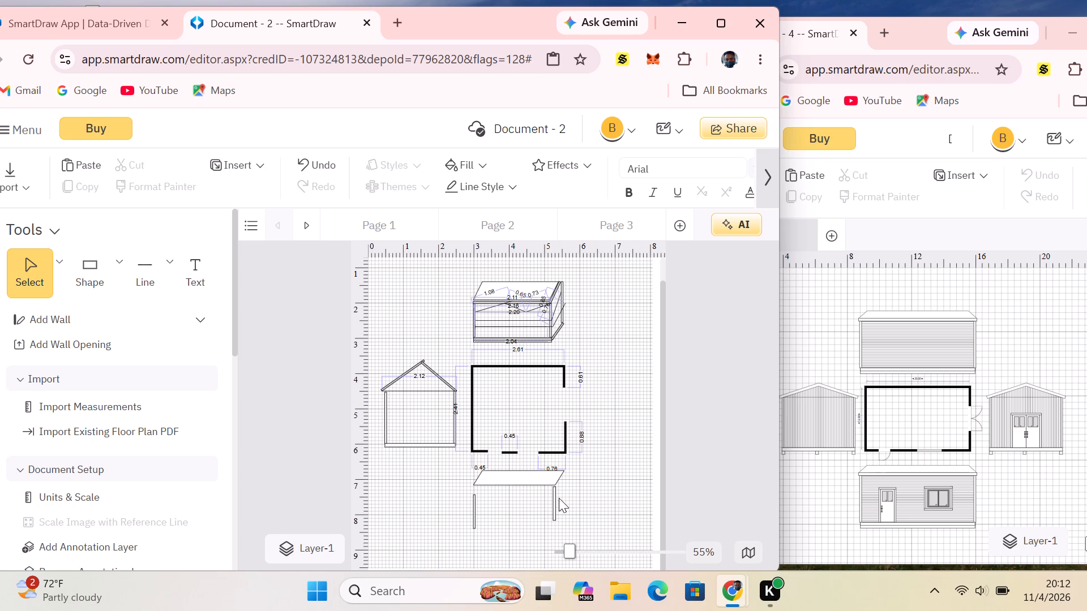
{"action": "left_click_drag", "start_coordinate": [555, 497], "coordinate": [555, 507]}
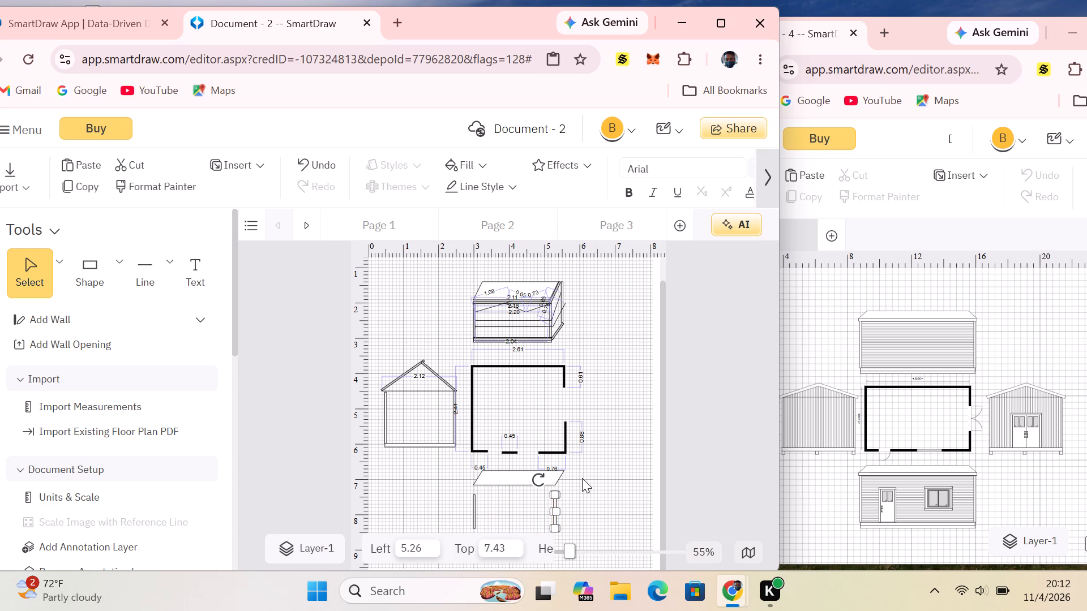
{"action": "left_click", "coordinate": [582, 478]}
Paste the copied thin vertical bar at about Left 7.54, Top 5.80 and rotate it to nearly horizontal.
{"action": "right_click", "coordinate": [589, 464]}
{"action": "left_click", "coordinate": [676, 359]}
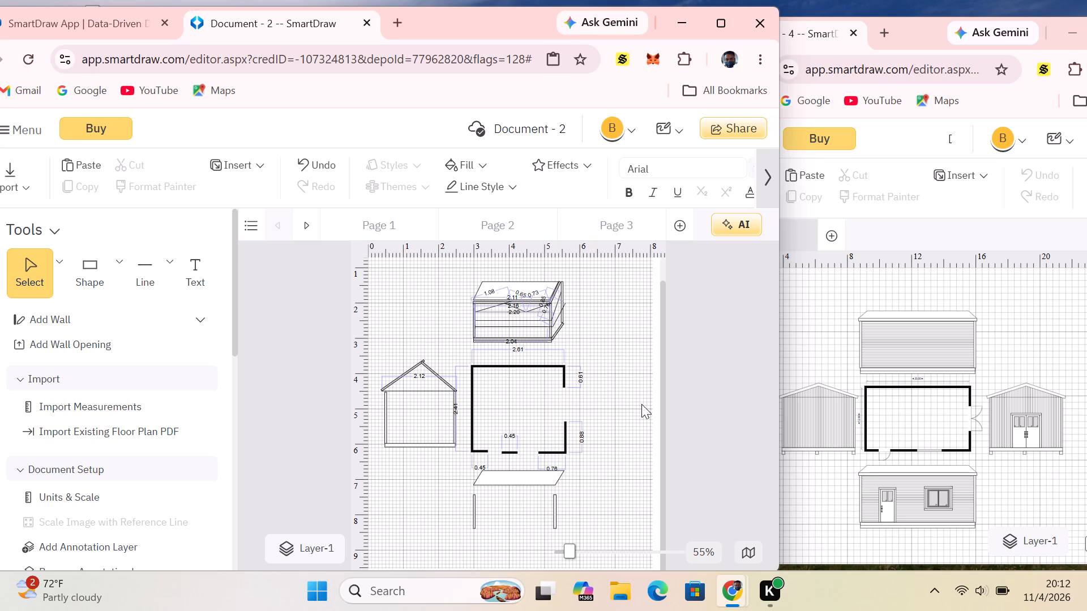
{"action": "right_click", "coordinate": [636, 436]}
{"action": "left_click", "coordinate": [655, 461]}
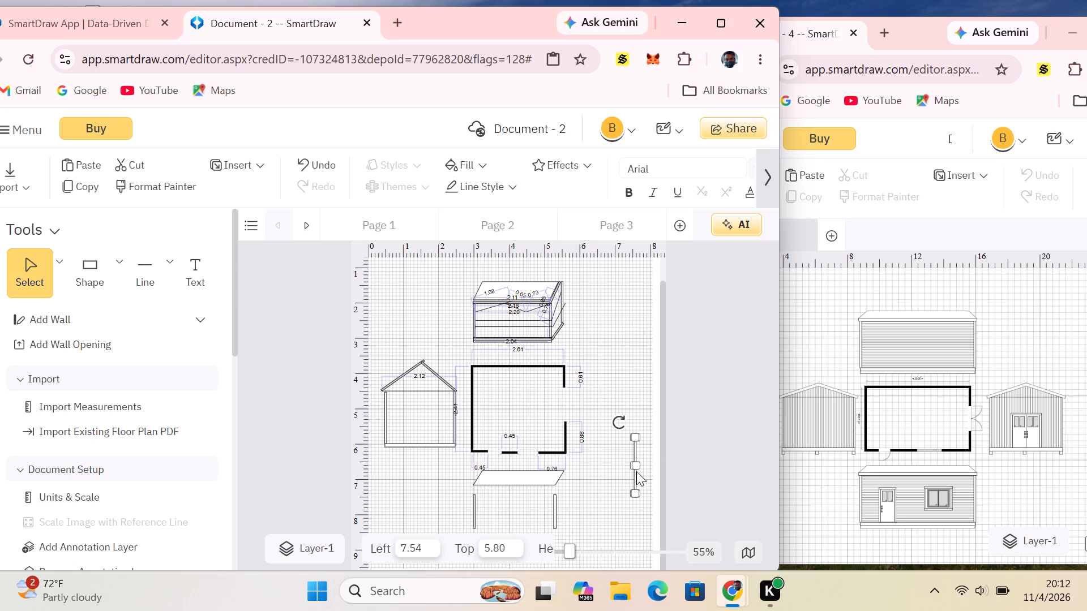
{"action": "left_click_drag", "start_coordinate": [620, 422], "coordinate": [584, 479]}
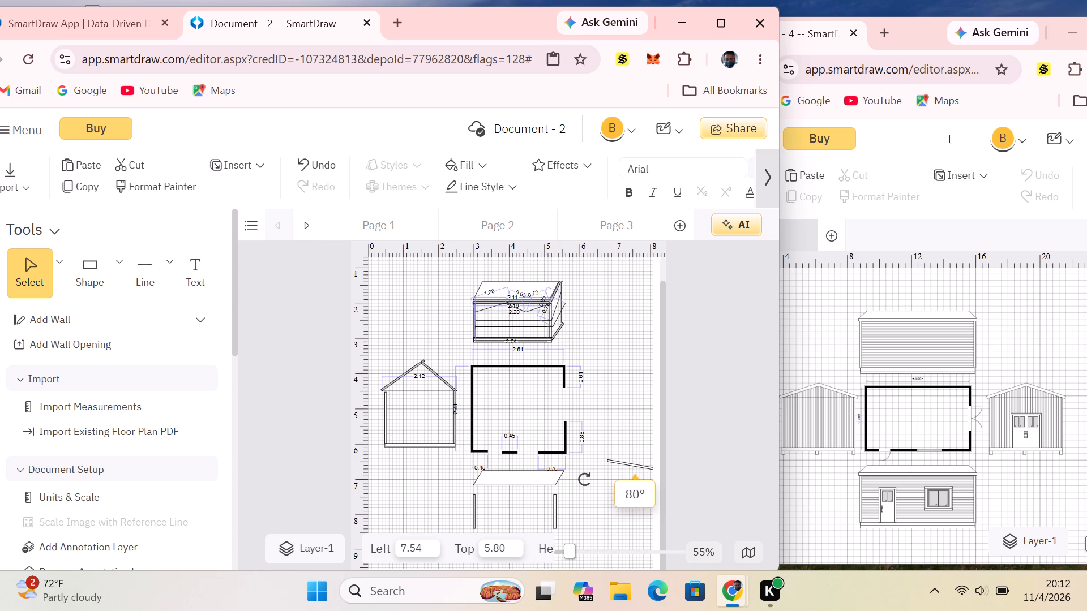
{"action": "left_click_drag", "start_coordinate": [584, 479], "coordinate": [583, 478]}
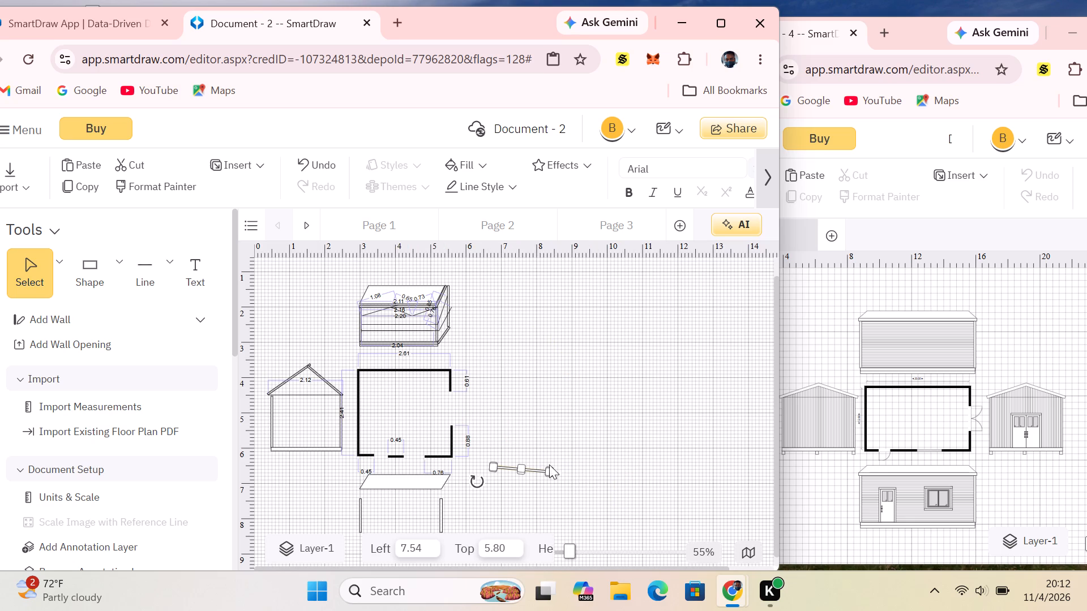
{"action": "left_click", "coordinate": [546, 426]}
Move the pasted bar under the roof's lower edge, its left end in line with the left post, and rotate it level.
{"action": "left_click_drag", "start_coordinate": [520, 467], "coordinate": [404, 472]}
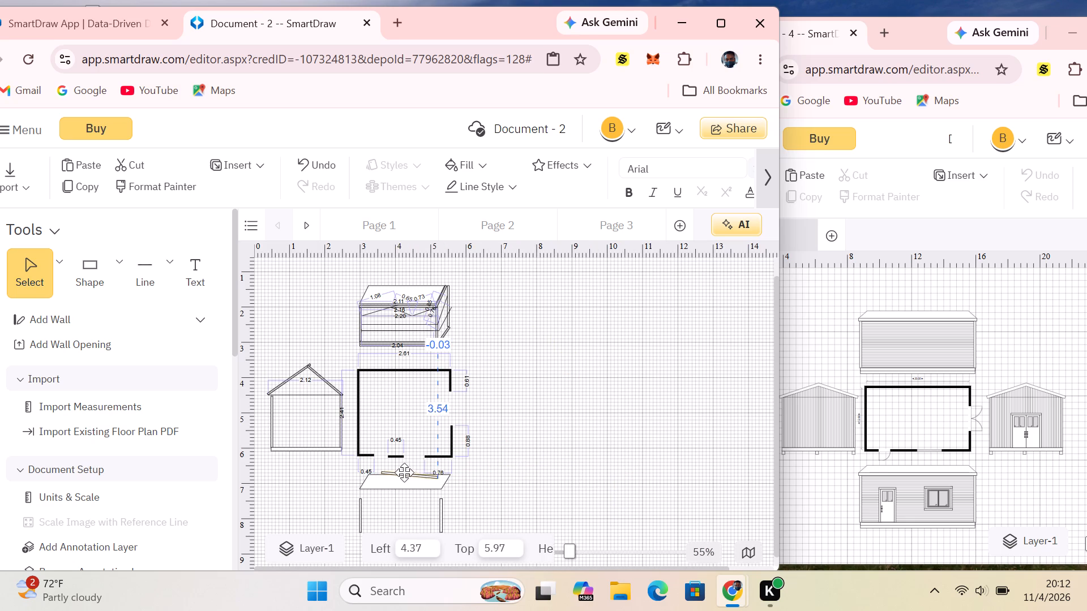
{"action": "left_click_drag", "start_coordinate": [404, 472], "coordinate": [389, 491]}
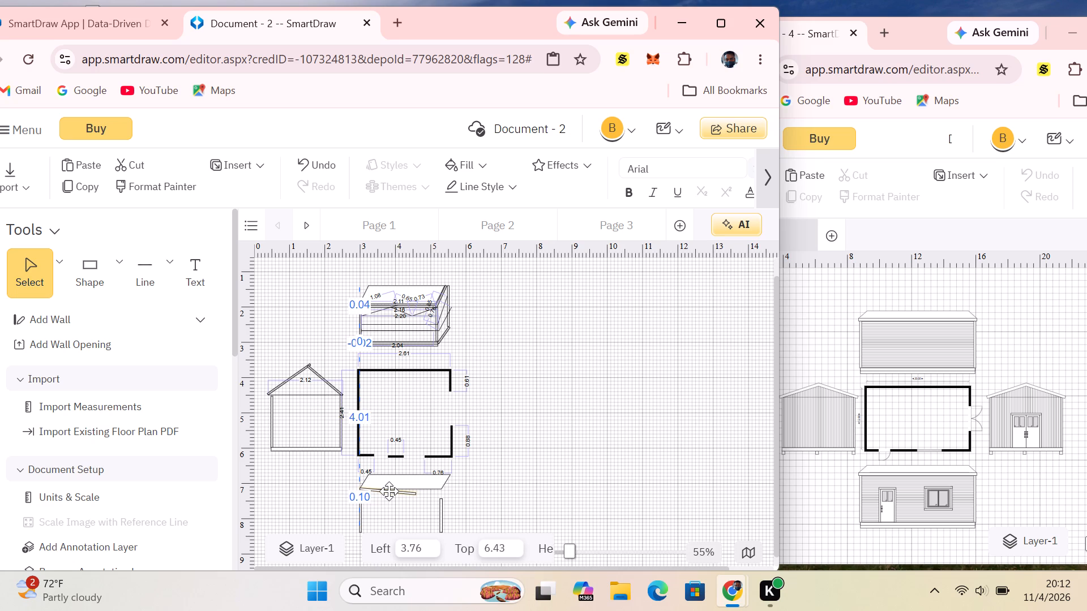
{"action": "left_click_drag", "start_coordinate": [389, 491], "coordinate": [388, 489]}
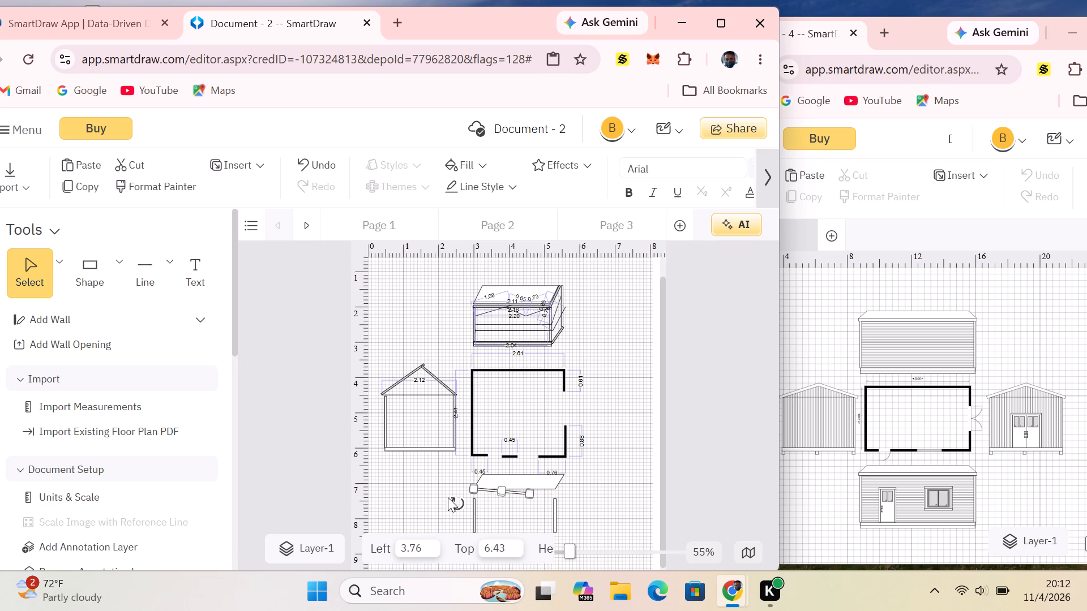
{"action": "left_click_drag", "start_coordinate": [451, 500], "coordinate": [452, 506]}
{"action": "left_click", "coordinate": [662, 427]}
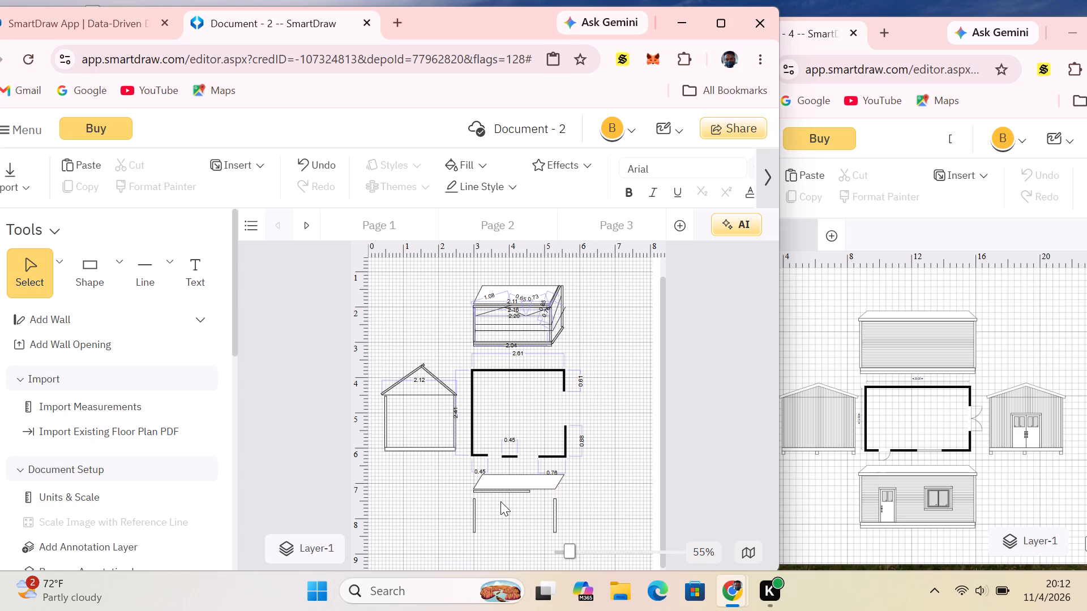
Lengthen the horizontal bar under the roof until its right end lines up with the right post.
{"action": "left_click", "coordinate": [505, 492]}
{"action": "left_click_drag", "start_coordinate": [529, 494], "coordinate": [534, 494]}
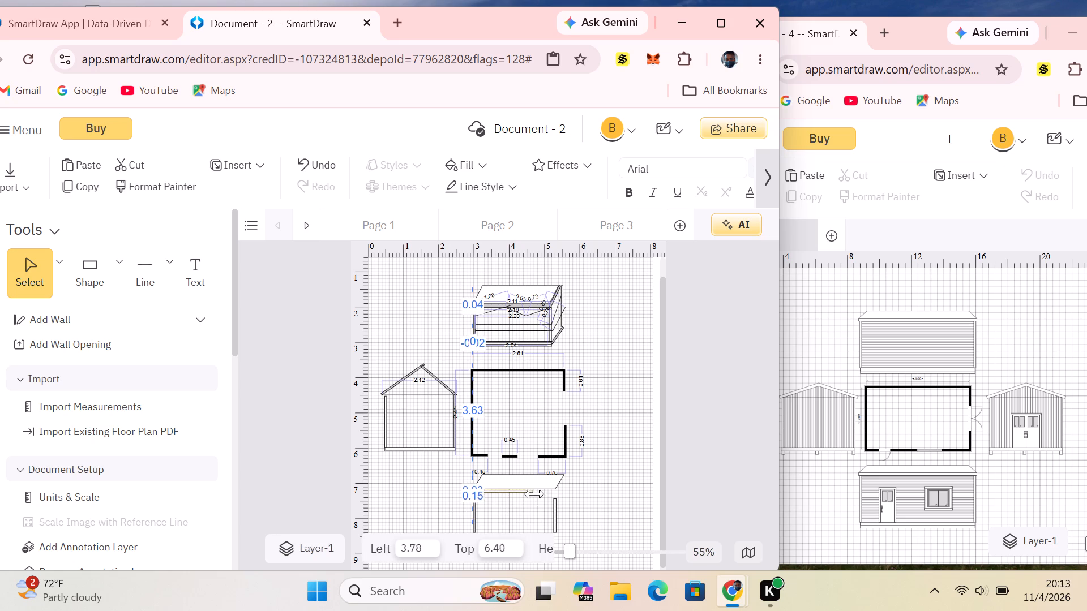
{"action": "left_click_drag", "start_coordinate": [534, 494], "coordinate": [555, 494]}
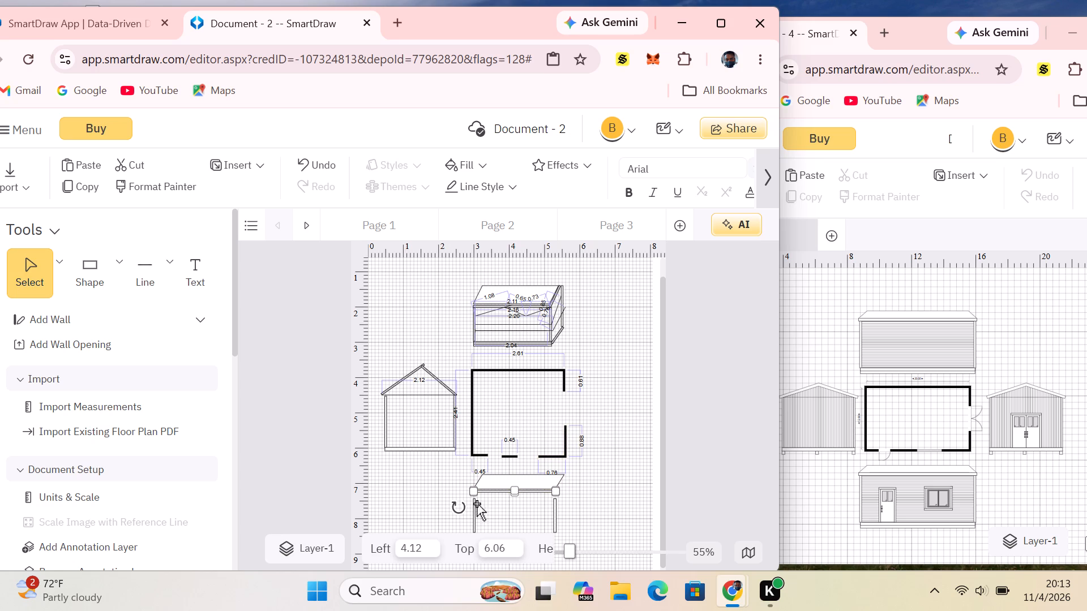
Raise both front elevation posts against the beam at about Top 7.24, placing them at about Left 2.93 and Left 5.32.
{"action": "left_click", "coordinate": [474, 518]}
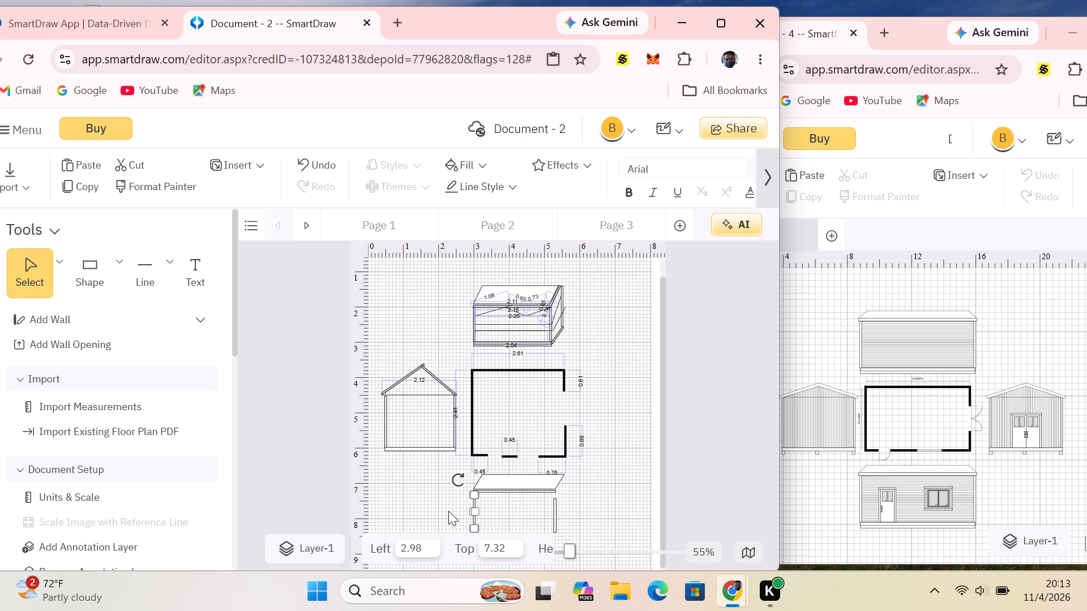
{"action": "left_click", "coordinate": [447, 510]}
{"action": "left_click", "coordinate": [475, 511]}
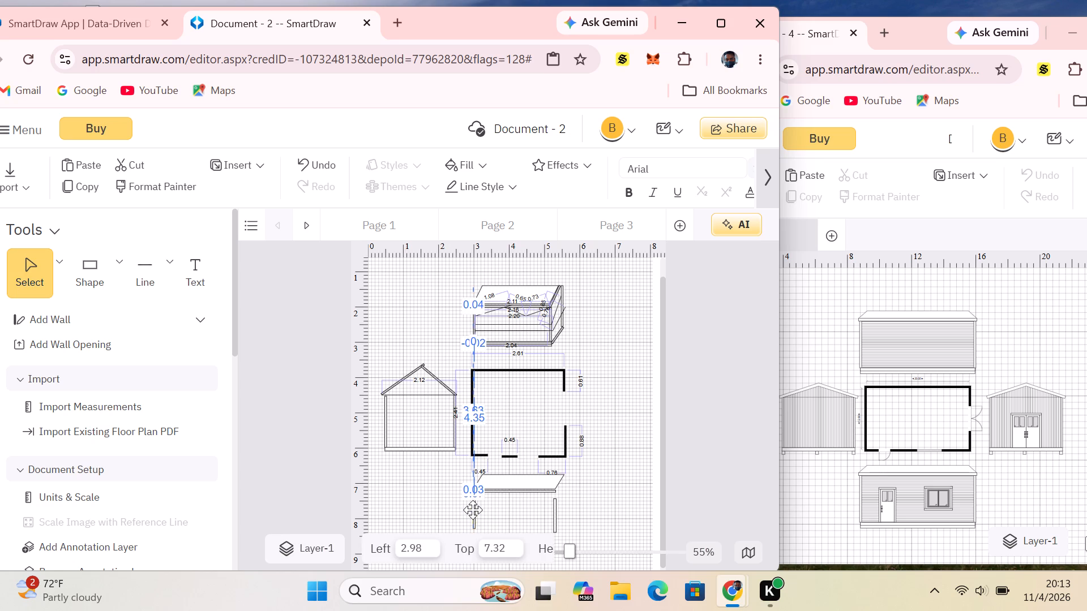
{"action": "left_click", "coordinate": [456, 508]}
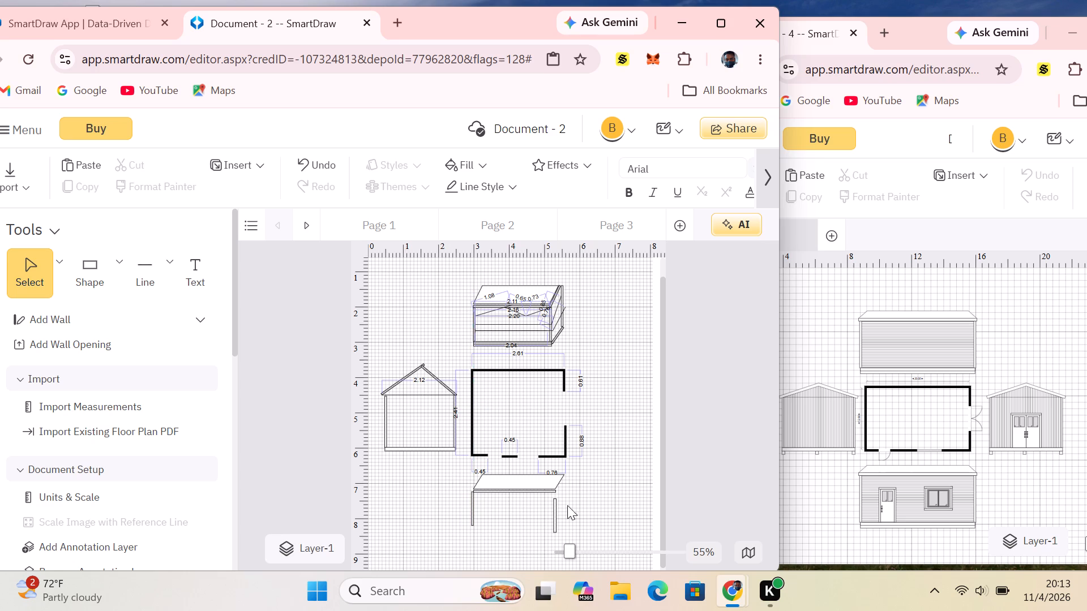
{"action": "left_click", "coordinate": [555, 505]}
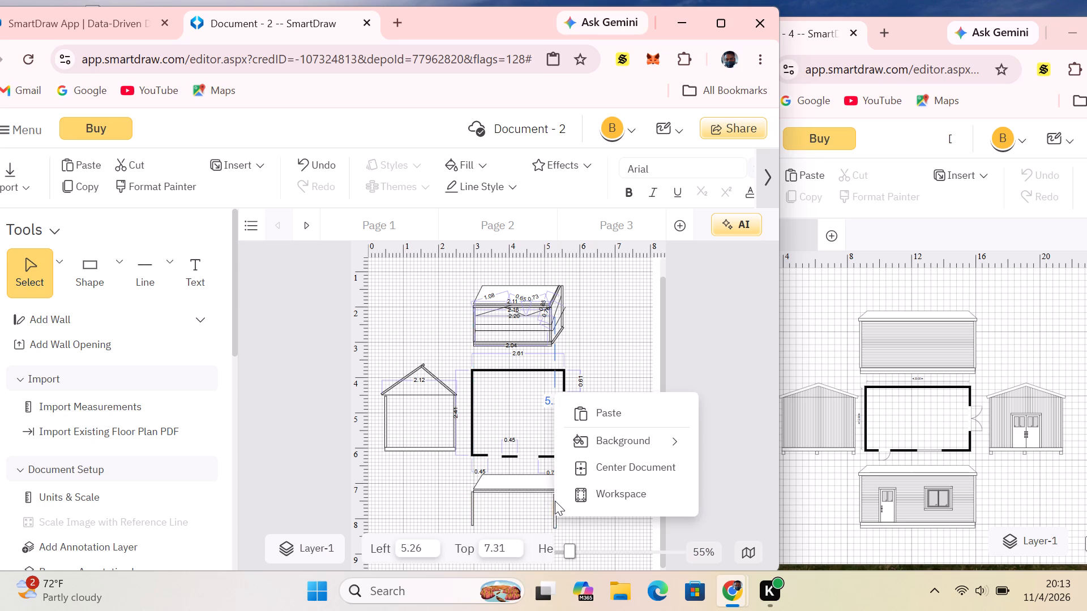
{"action": "left_click", "coordinate": [574, 490]}
{"action": "left_click", "coordinate": [555, 513]}
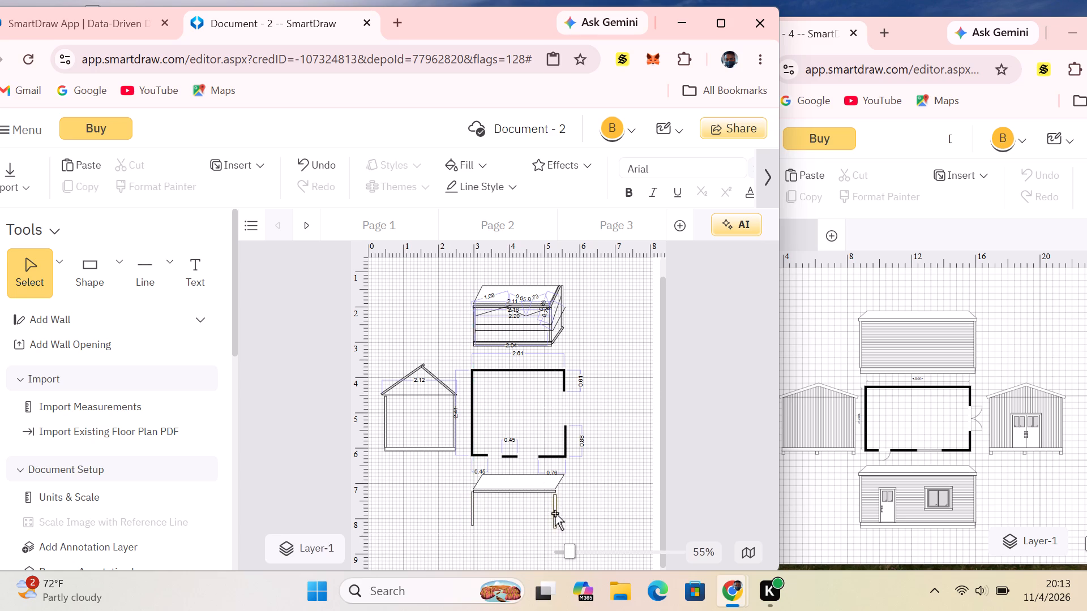
{"action": "left_click", "coordinate": [601, 515]}
Lengthen both front elevation posts slightly downward, keeping their tops against the beam.
{"action": "left_click", "coordinate": [468, 511]}
{"action": "left_click", "coordinate": [470, 514]}
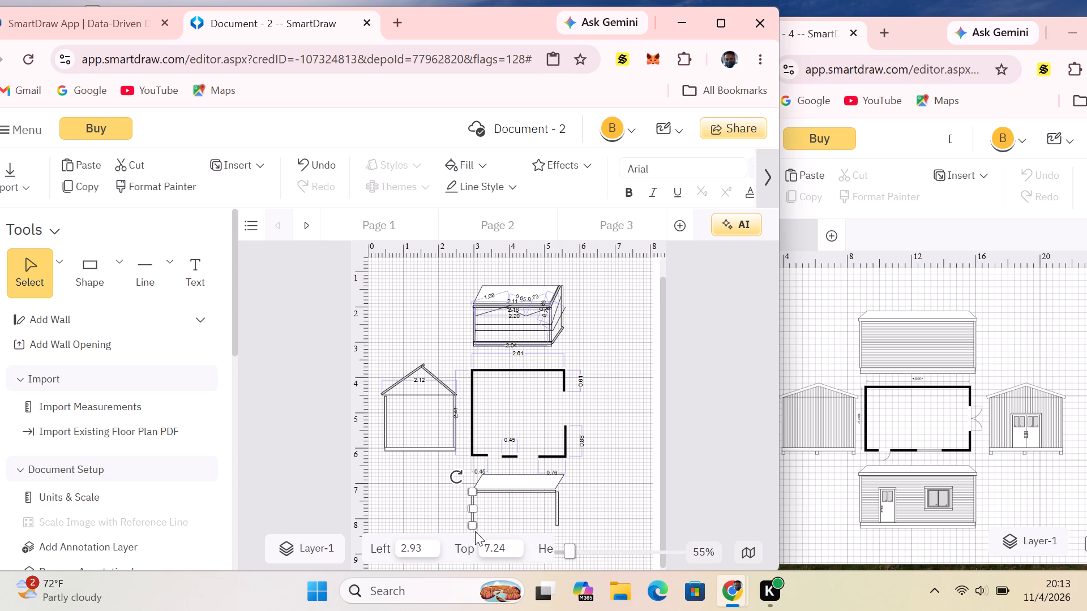
{"action": "left_click_drag", "start_coordinate": [472, 526], "coordinate": [472, 531]}
{"action": "left_click", "coordinate": [506, 513]}
{"action": "left_click", "coordinate": [558, 516]}
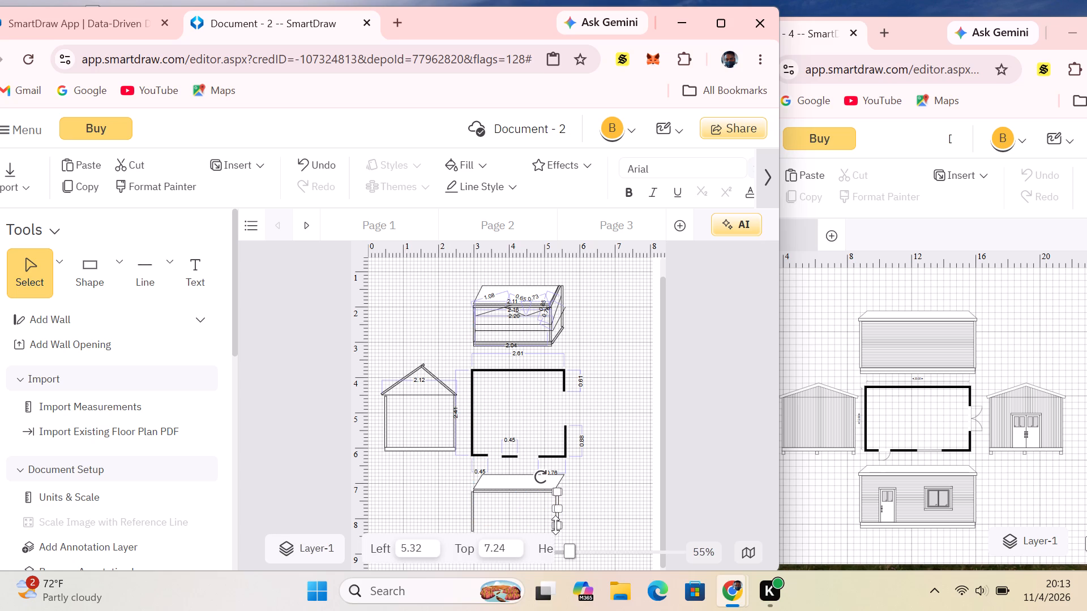
{"action": "left_click_drag", "start_coordinate": [555, 525], "coordinate": [557, 533]}
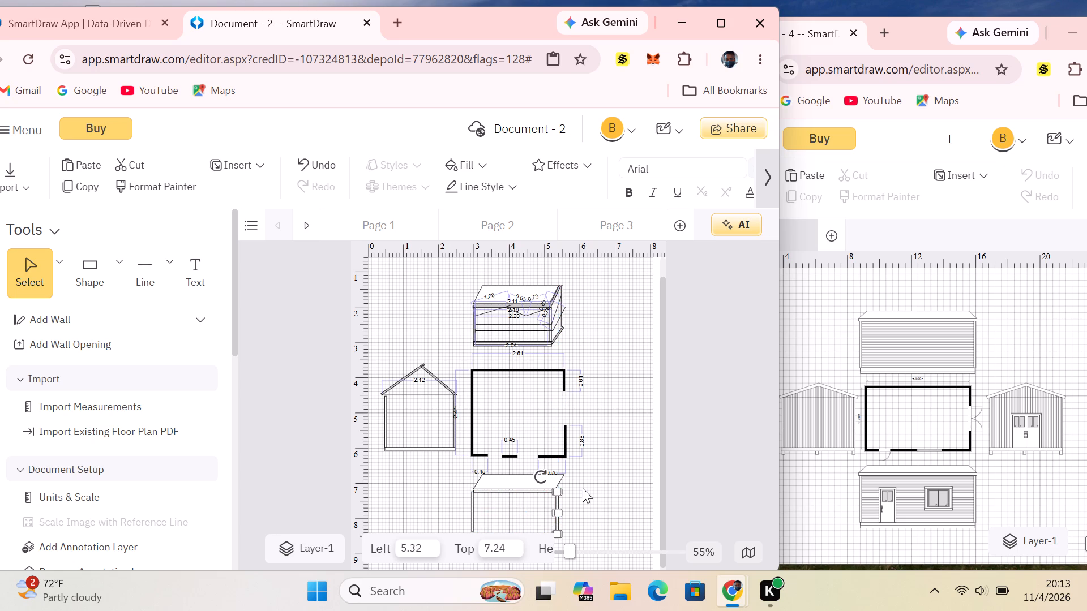
{"action": "left_click", "coordinate": [583, 488]}
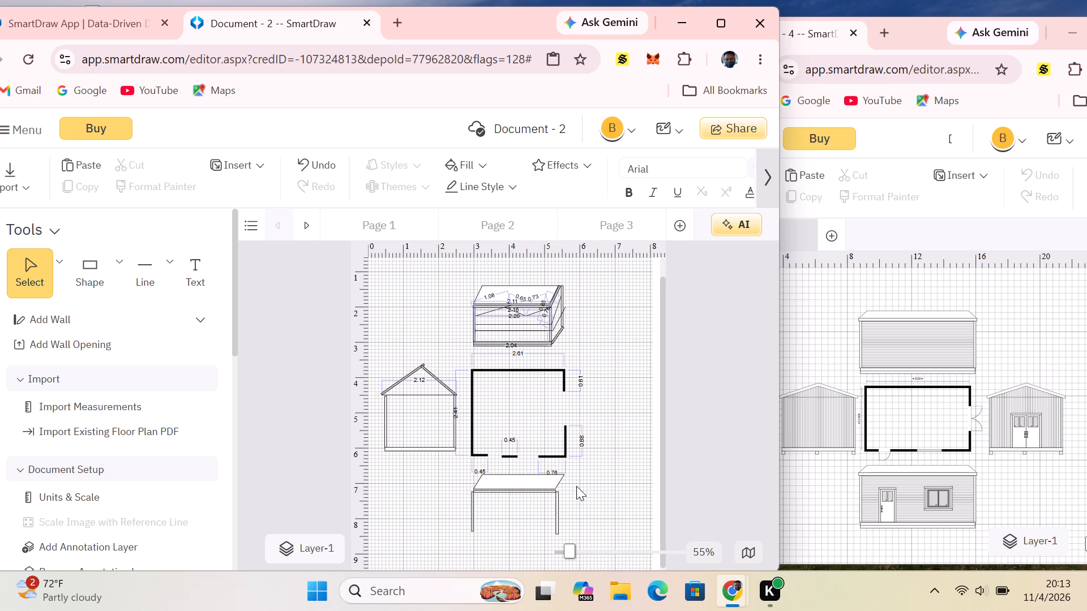
Paste a copy of the bar, shorten it and stand it under the roof's upper-right corner at about Left 5.56, Top 6.83.
{"action": "right_click", "coordinate": [602, 456]}
{"action": "left_click", "coordinate": [666, 363]}
{"action": "left_click_drag", "start_coordinate": [602, 460], "coordinate": [573, 484]}
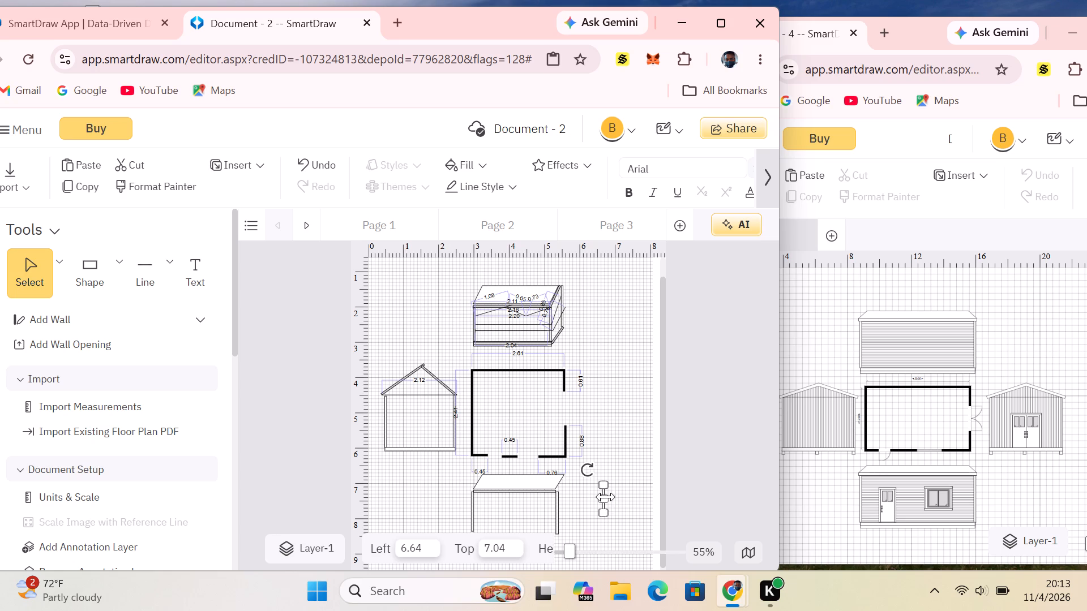
{"action": "left_click", "coordinate": [616, 487]}
{"action": "left_click_drag", "start_coordinate": [604, 497], "coordinate": [568, 490]}
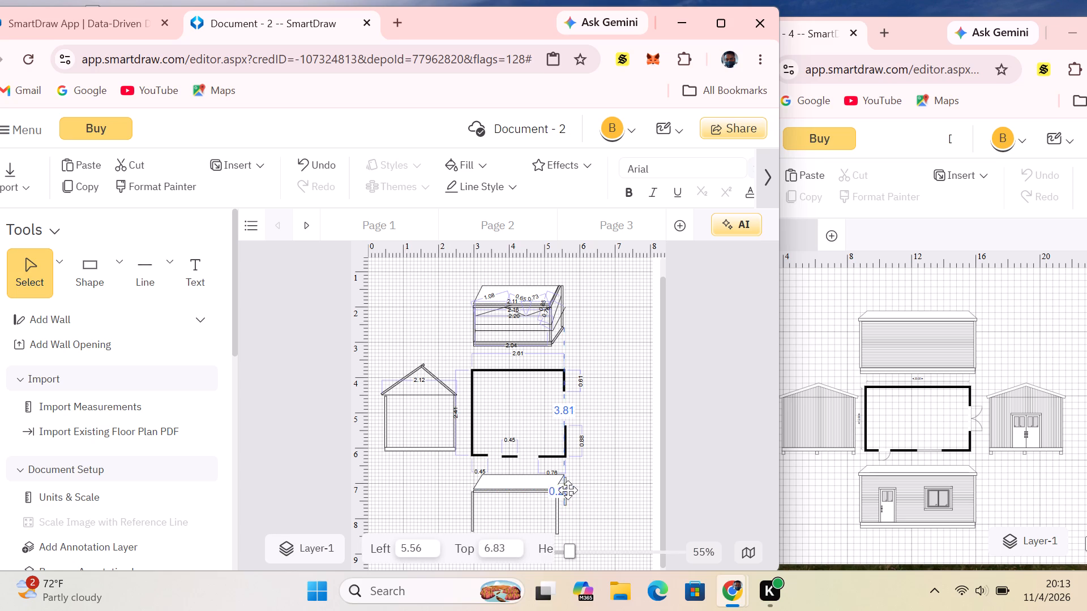
{"action": "left_click_drag", "start_coordinate": [568, 490], "coordinate": [566, 490]}
{"action": "left_click", "coordinate": [598, 487]}
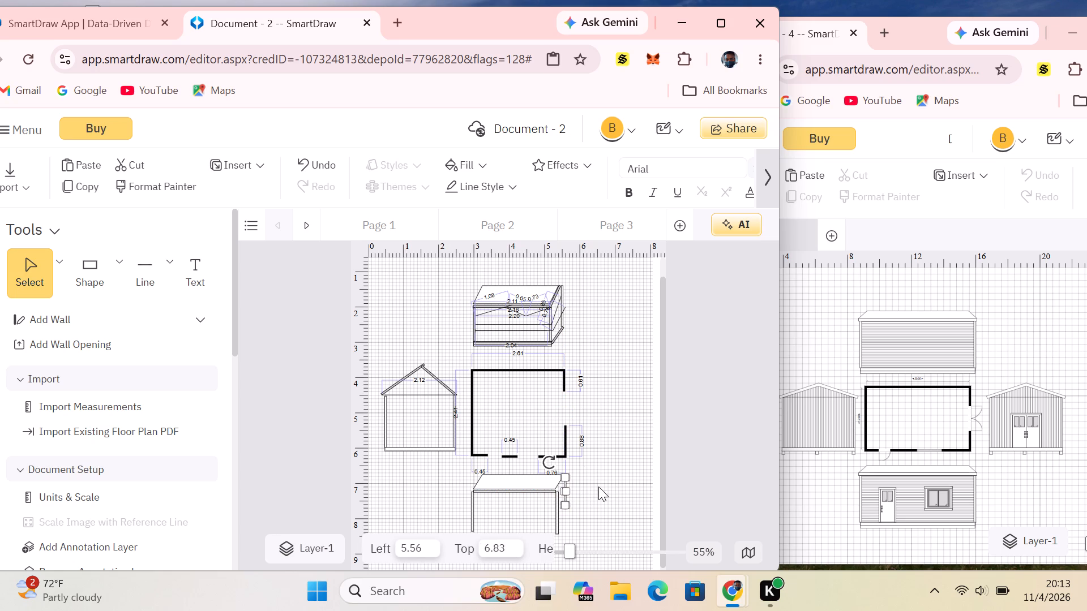
Paste another copy of the bar to the right of the front elevation, tilt it diagonally and shorten it.
{"action": "right_click", "coordinate": [606, 477]}
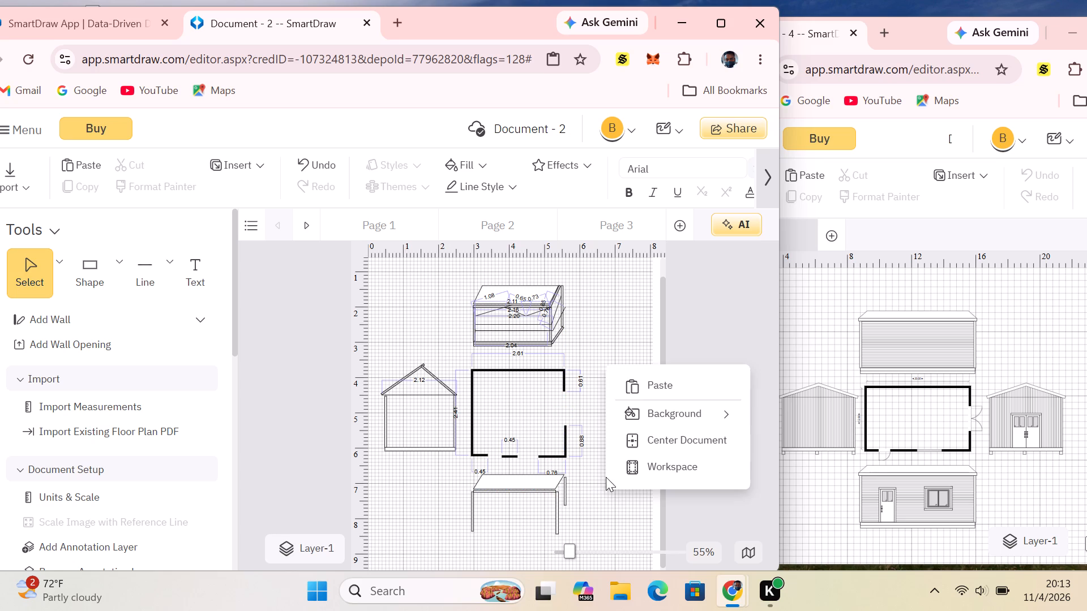
{"action": "left_click", "coordinate": [644, 391]}
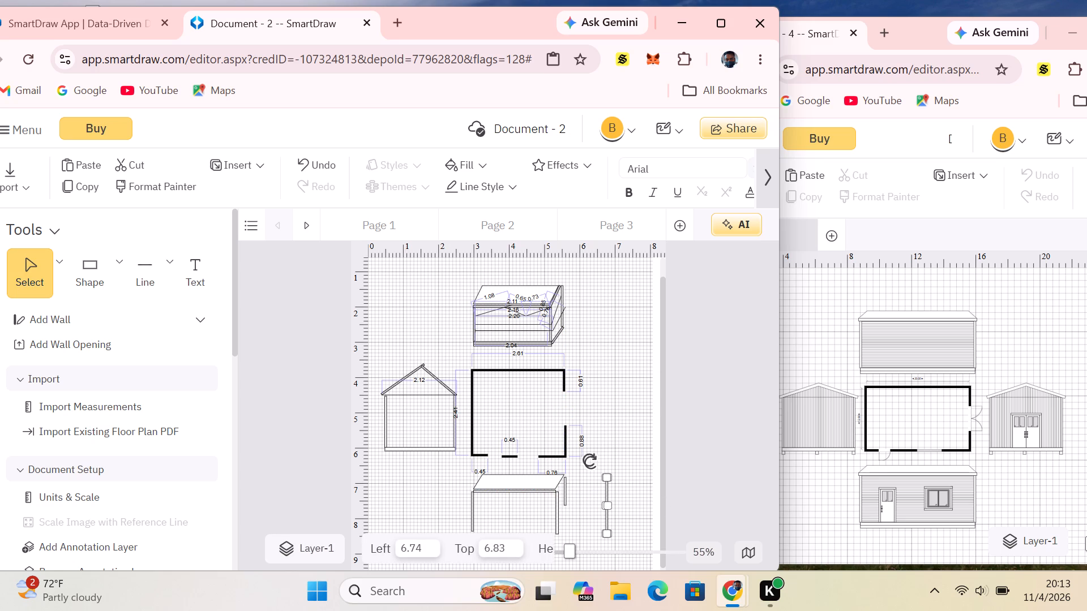
{"action": "left_click_drag", "start_coordinate": [589, 460], "coordinate": [603, 567]}
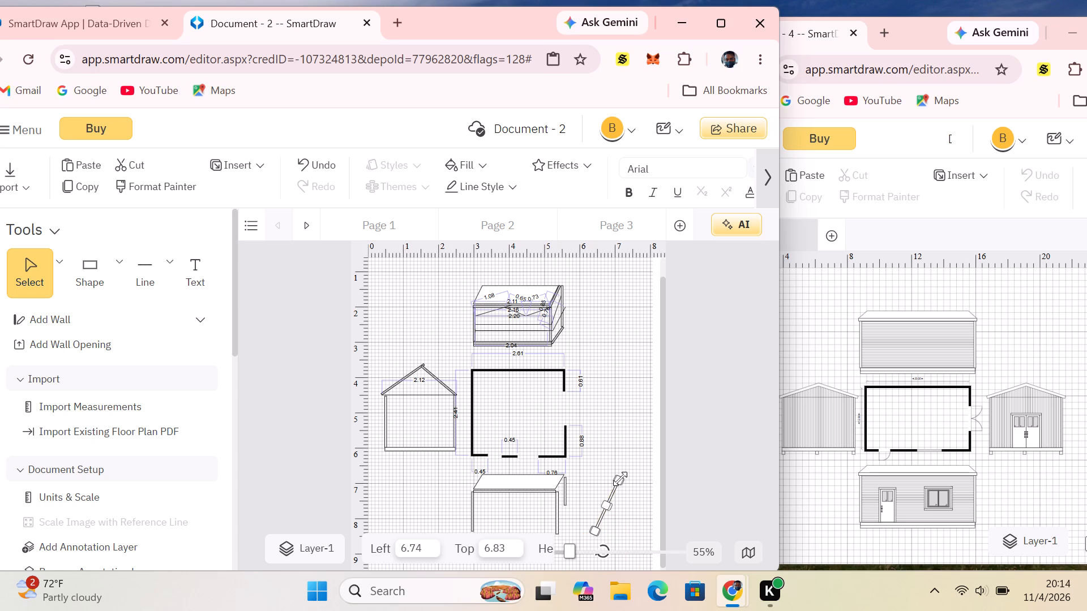
{"action": "left_click_drag", "start_coordinate": [620, 479], "coordinate": [614, 504]}
{"action": "left_click_drag", "start_coordinate": [601, 517], "coordinate": [575, 524]}
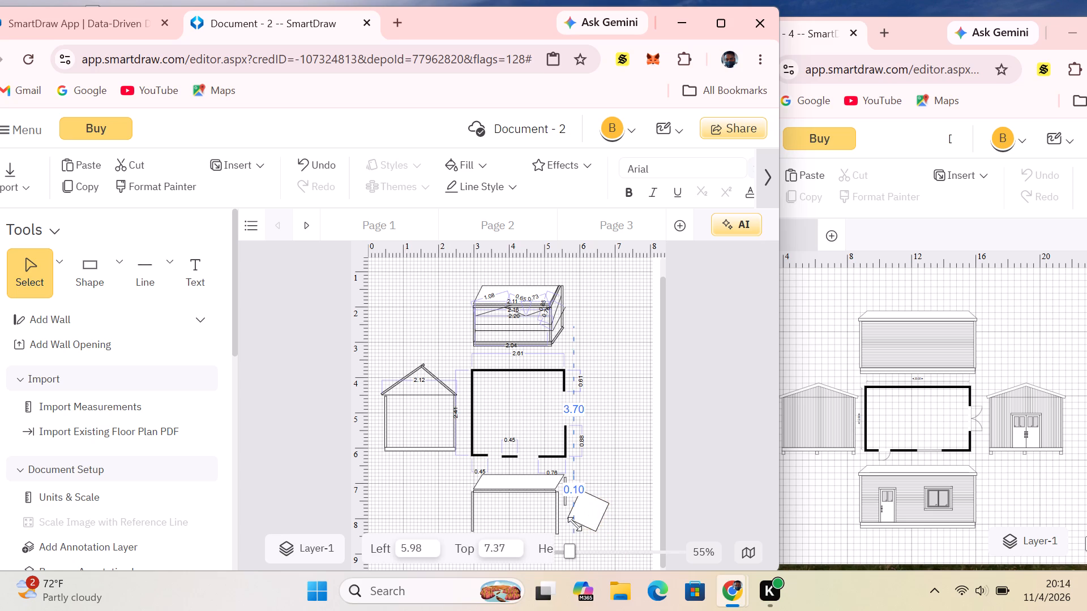
{"action": "left_click_drag", "start_coordinate": [575, 524], "coordinate": [598, 531]}
{"action": "left_click", "coordinate": [593, 514]}
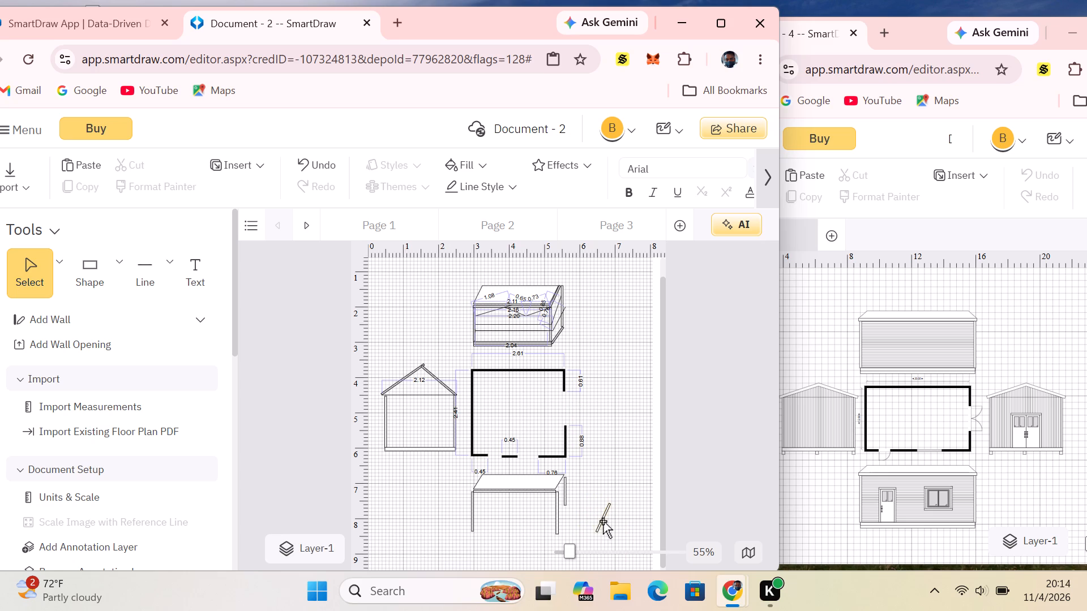
Move the tilted bar to the right post's foot at about Left 5.51, Top 7.65, rising toward the short rear post.
{"action": "left_click_drag", "start_coordinate": [601, 519], "coordinate": [561, 523]}
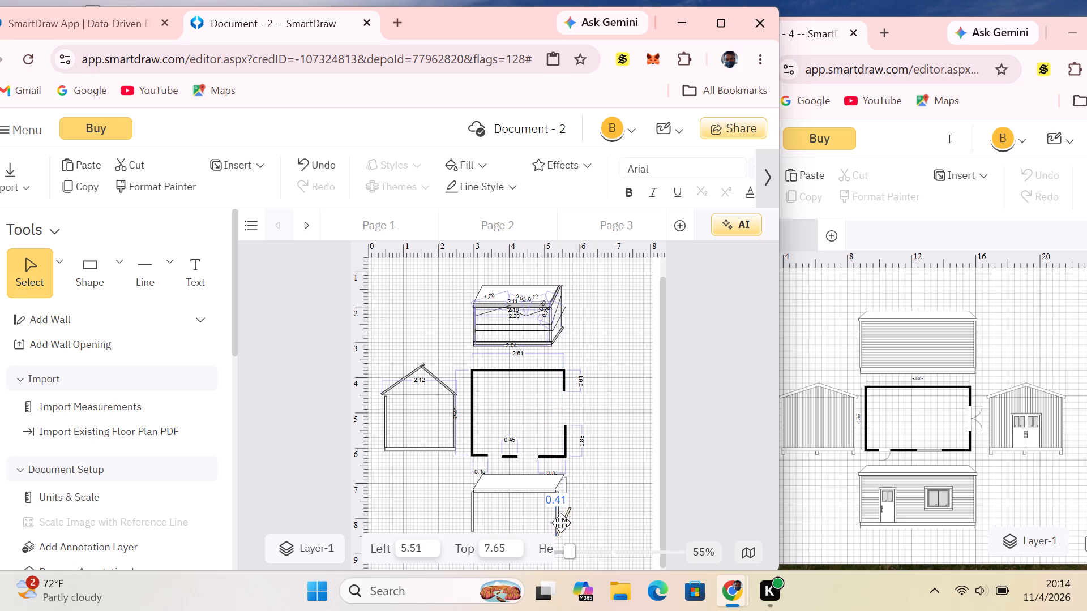
{"action": "left_click_drag", "start_coordinate": [561, 523], "coordinate": [561, 520]}
{"action": "left_click", "coordinate": [606, 477]}
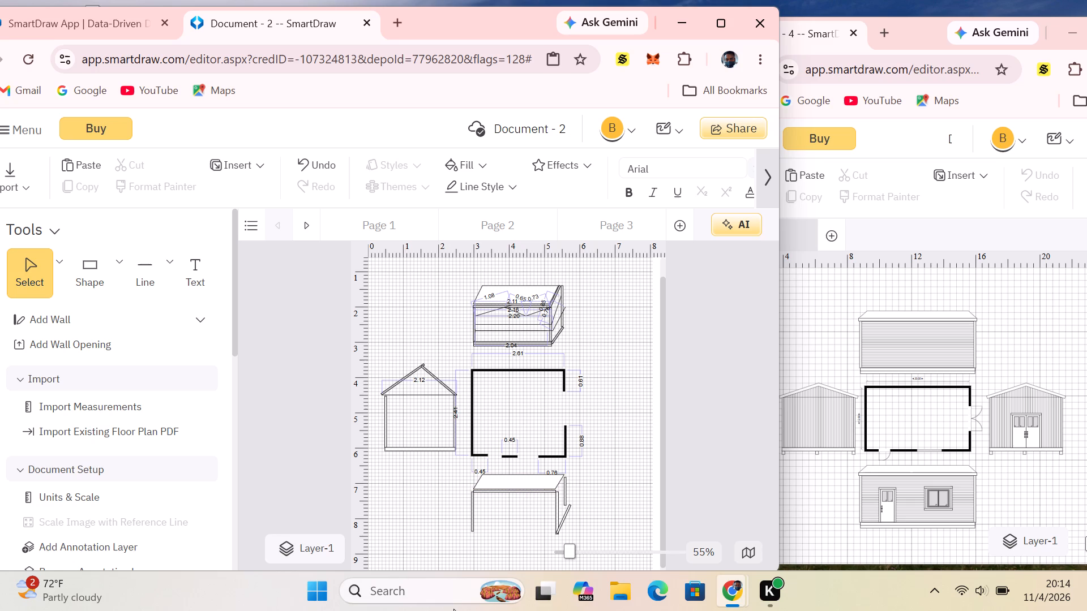
Paste another copy of the bar below the side elevation, tilt it slightly and move it to about Left 1.72, Top 6.88.
{"action": "right_click", "coordinate": [378, 484]}
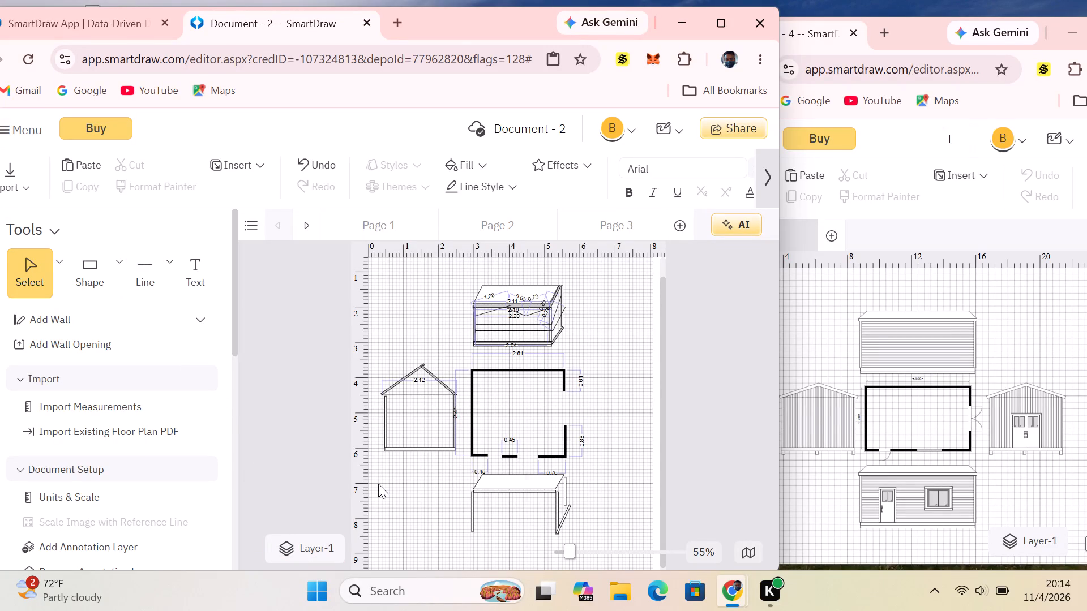
{"action": "left_click", "coordinate": [431, 390]}
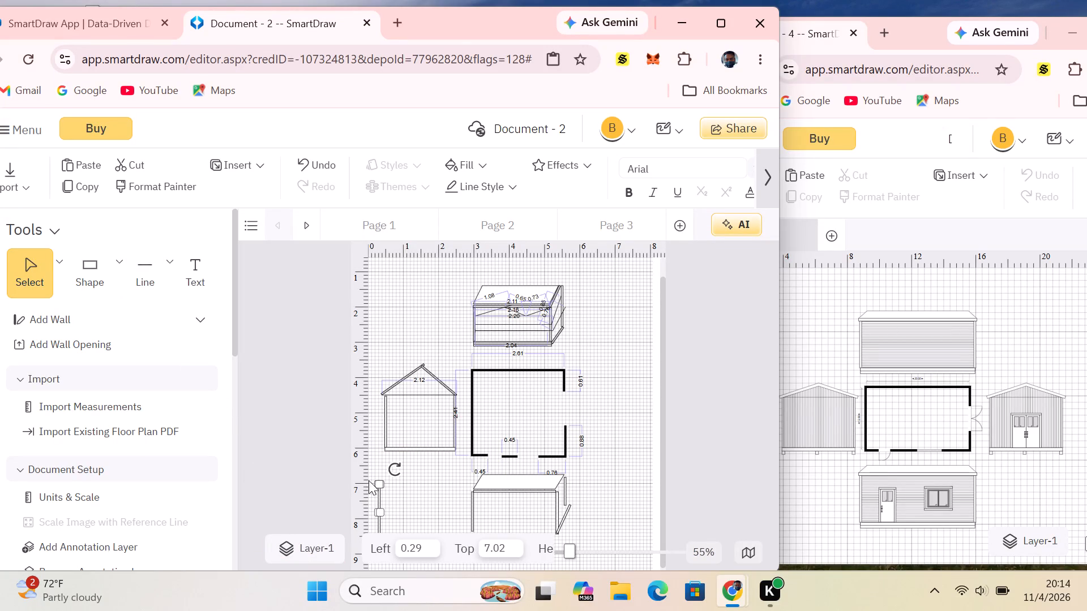
{"action": "left_click_drag", "start_coordinate": [397, 471], "coordinate": [308, 486]}
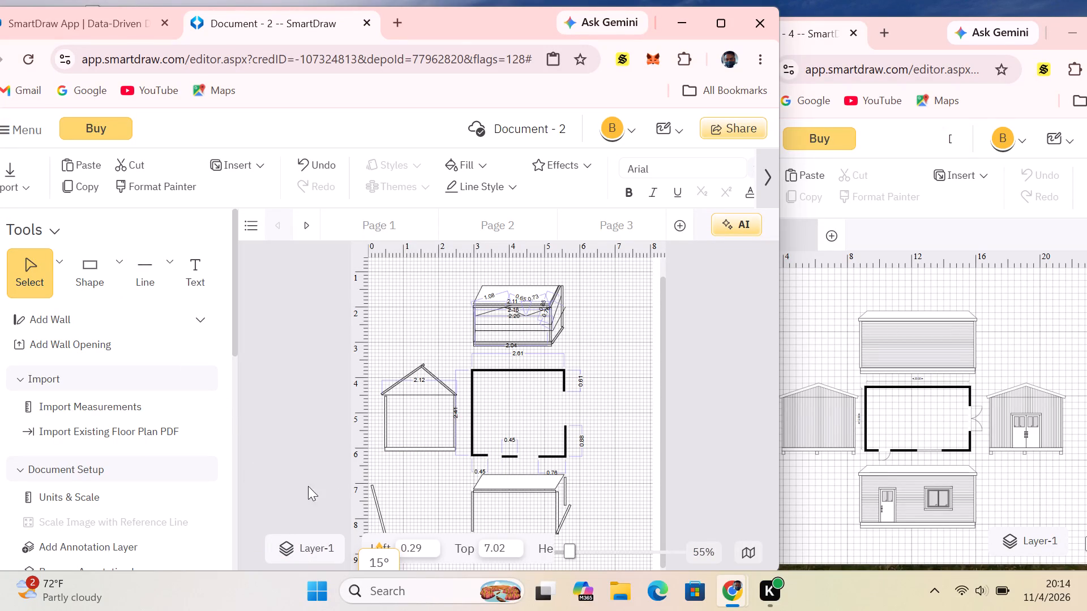
{"action": "left_click_drag", "start_coordinate": [308, 486], "coordinate": [282, 556]}
{"action": "left_click", "coordinate": [381, 505]}
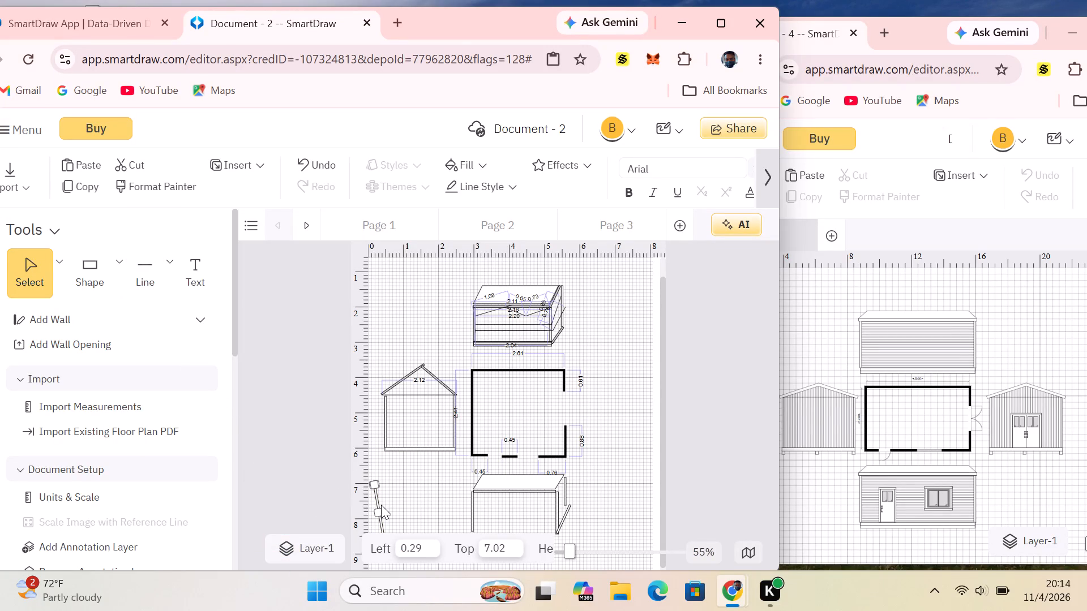
{"action": "left_click_drag", "start_coordinate": [378, 500], "coordinate": [425, 504]}
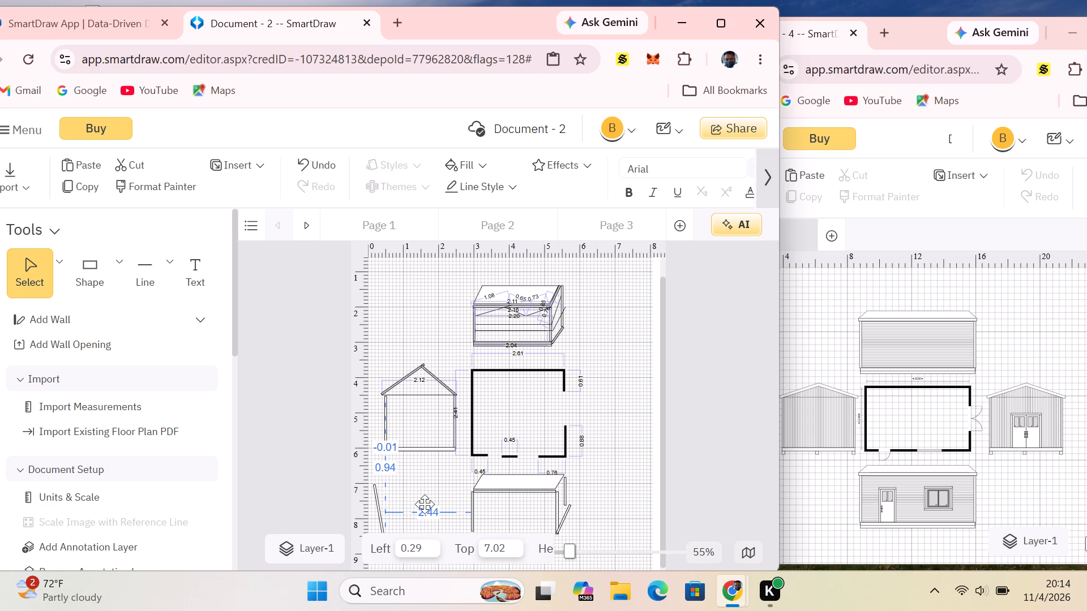
{"action": "left_click_drag", "start_coordinate": [425, 504], "coordinate": [429, 505]}
{"action": "left_click", "coordinate": [411, 495]}
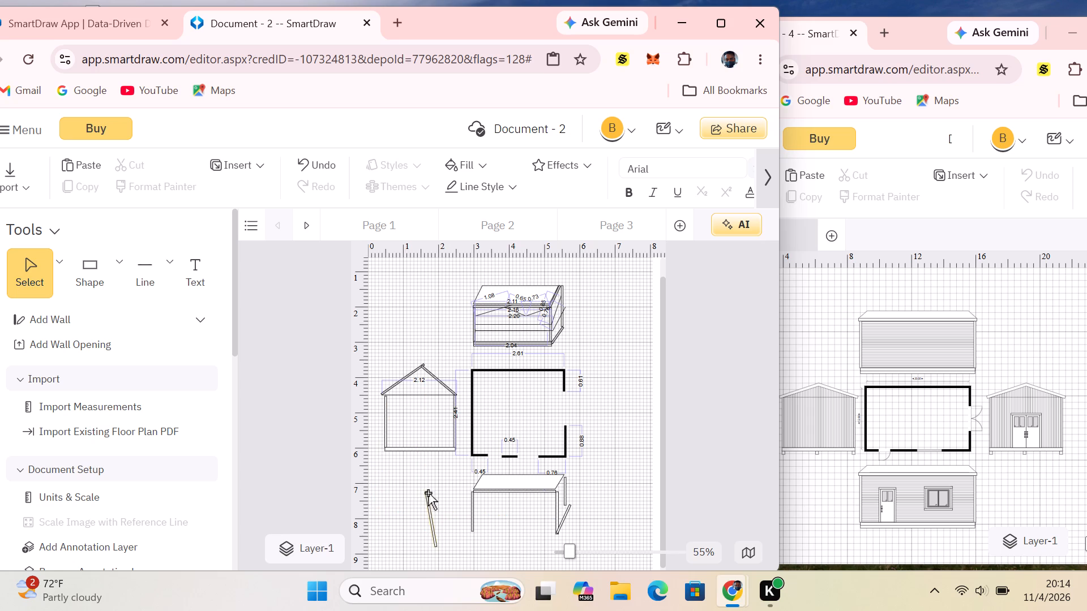
{"action": "left_click", "coordinate": [429, 492]}
{"action": "left_click_drag", "start_coordinate": [426, 493], "coordinate": [405, 482]}
{"action": "left_click", "coordinate": [427, 511]}
Move the newest bar up to about Top 6.51, shorten it and rotate it level.
{"action": "scroll", "coordinate": [448, 520], "scroll_direction": "down", "scroll_amount": 1}
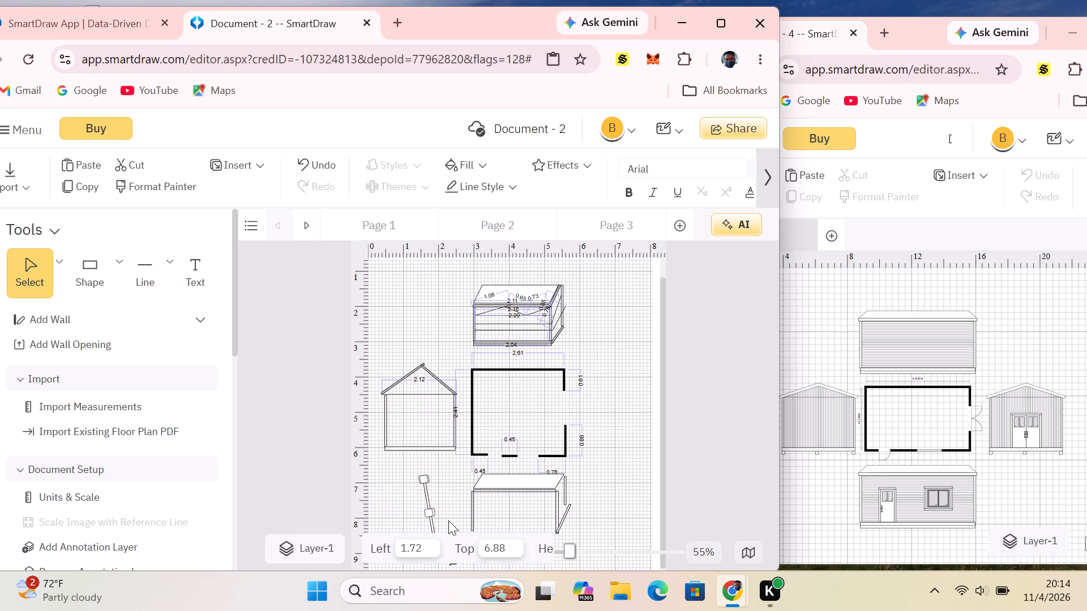
{"action": "scroll", "coordinate": [448, 520], "scroll_direction": "down", "scroll_amount": 2}
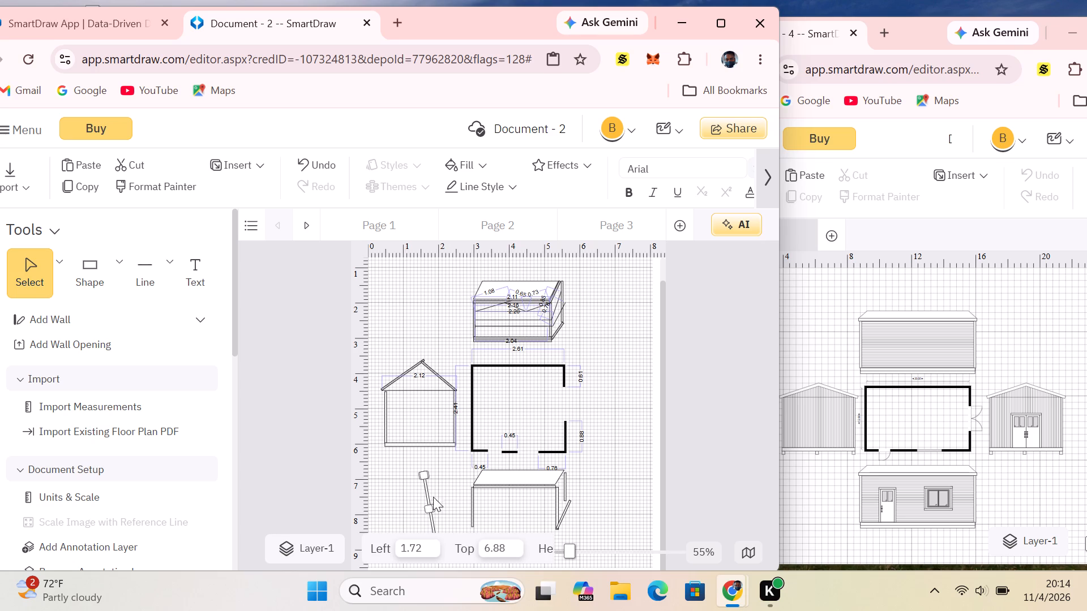
{"action": "left_click_drag", "start_coordinate": [425, 487], "coordinate": [417, 475]}
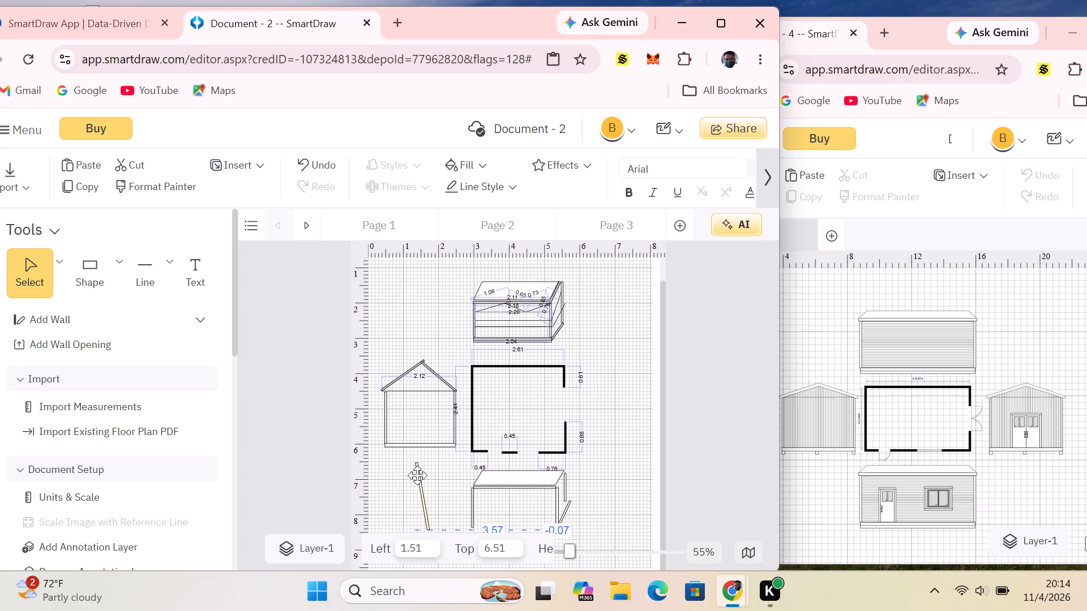
{"action": "left_click_drag", "start_coordinate": [430, 525], "coordinate": [432, 505]}
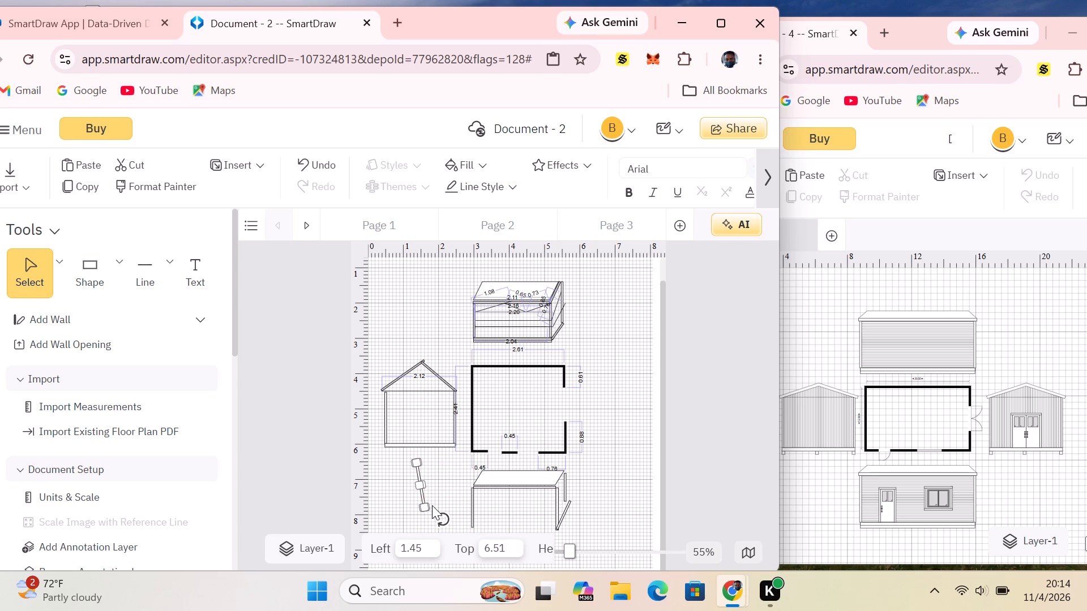
{"action": "left_click_drag", "start_coordinate": [441, 513], "coordinate": [460, 466]}
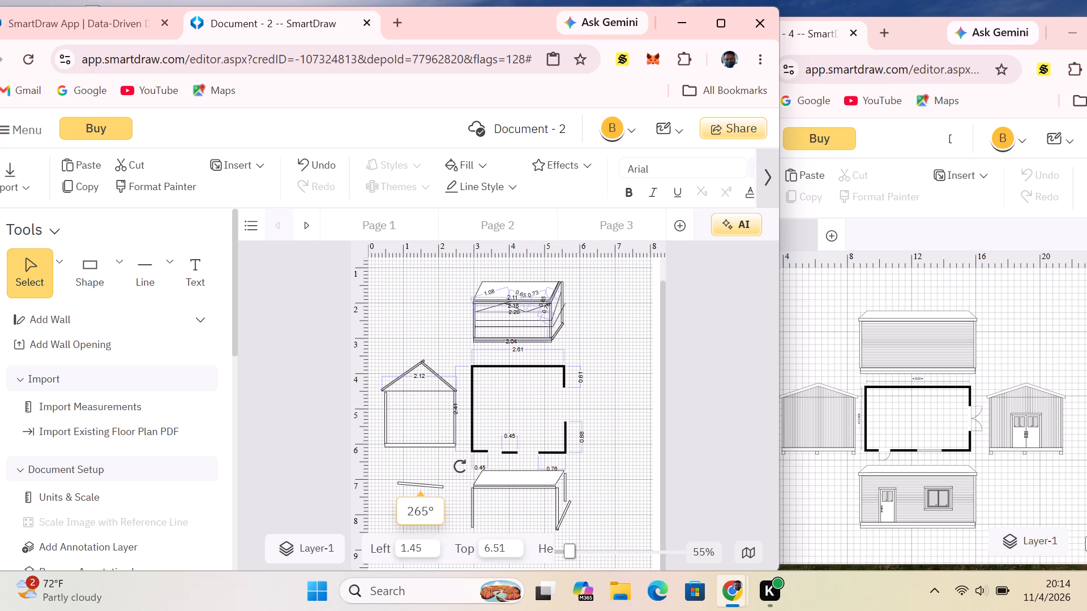
{"action": "left_click_drag", "start_coordinate": [460, 466], "coordinate": [460, 464]}
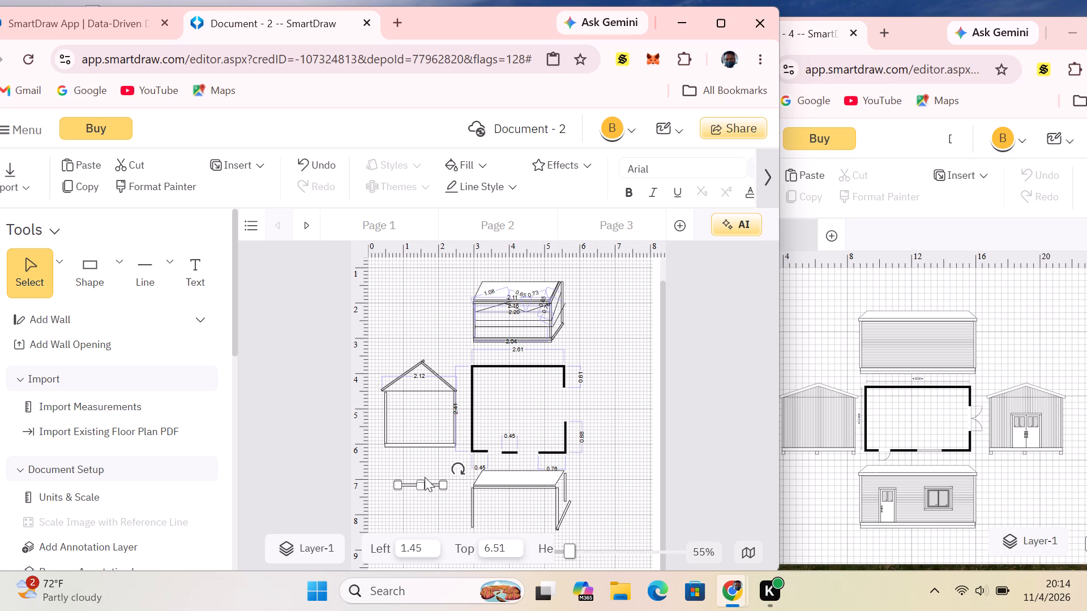
Move the level bar to the foot of the front elevation's left post, at about Left 3.61, Top 7.68.
{"action": "left_click", "coordinate": [423, 485]}
{"action": "left_click", "coordinate": [425, 501]}
{"action": "left_click_drag", "start_coordinate": [428, 484], "coordinate": [430, 491]}
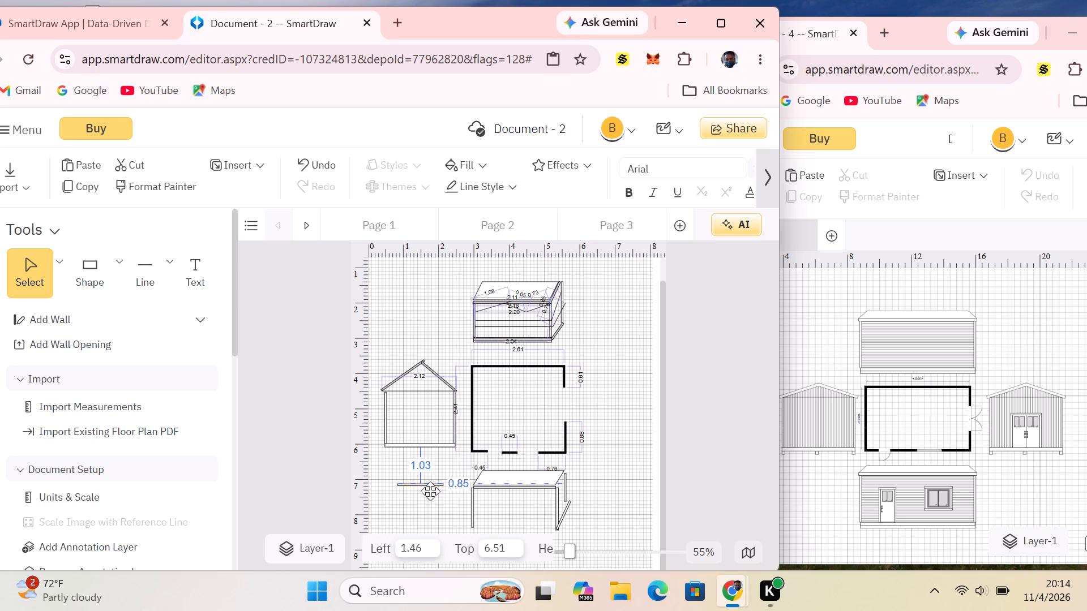
{"action": "left_click_drag", "start_coordinate": [430, 491], "coordinate": [496, 528]}
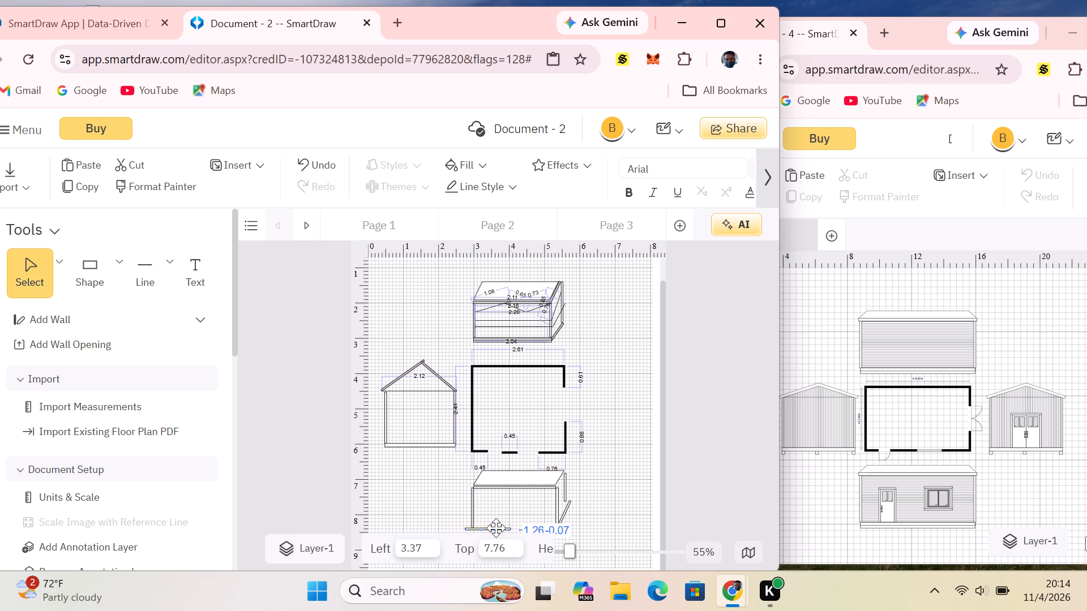
{"action": "left_click_drag", "start_coordinate": [496, 528], "coordinate": [500, 527]}
{"action": "left_click_drag", "start_coordinate": [500, 527], "coordinate": [501, 525]}
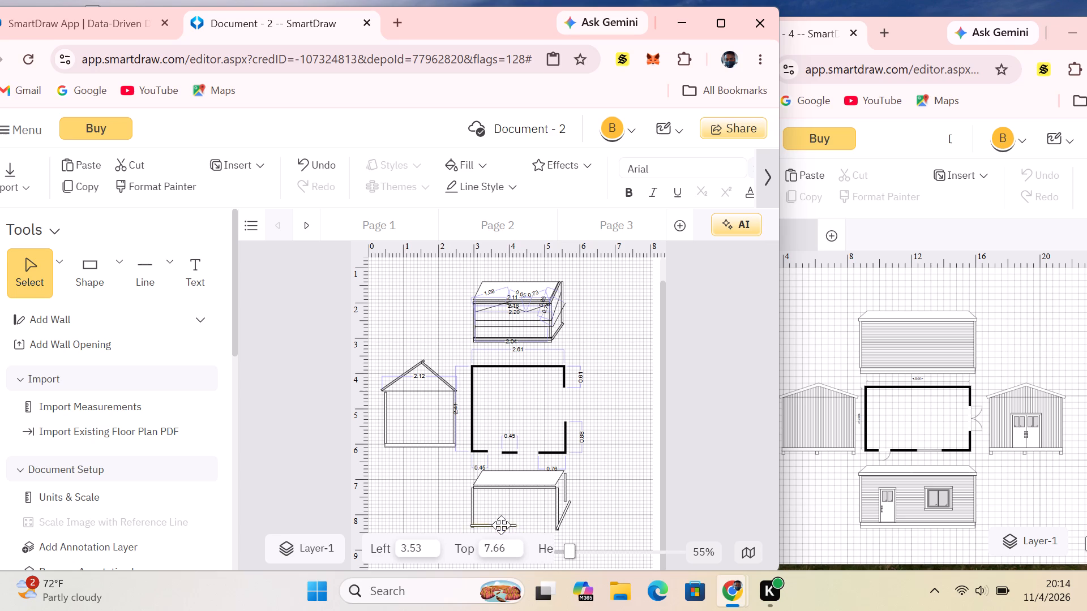
{"action": "left_click_drag", "start_coordinate": [501, 525], "coordinate": [502, 526]}
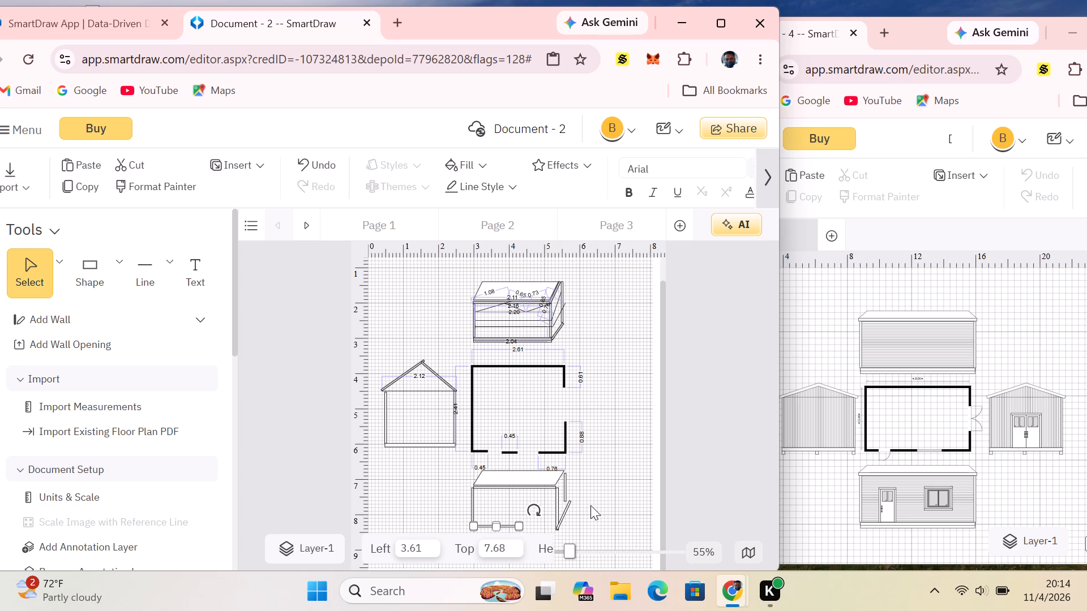
{"action": "scroll", "coordinate": [593, 507], "scroll_direction": "down", "scroll_amount": 2}
{"action": "left_click", "coordinate": [593, 510]}
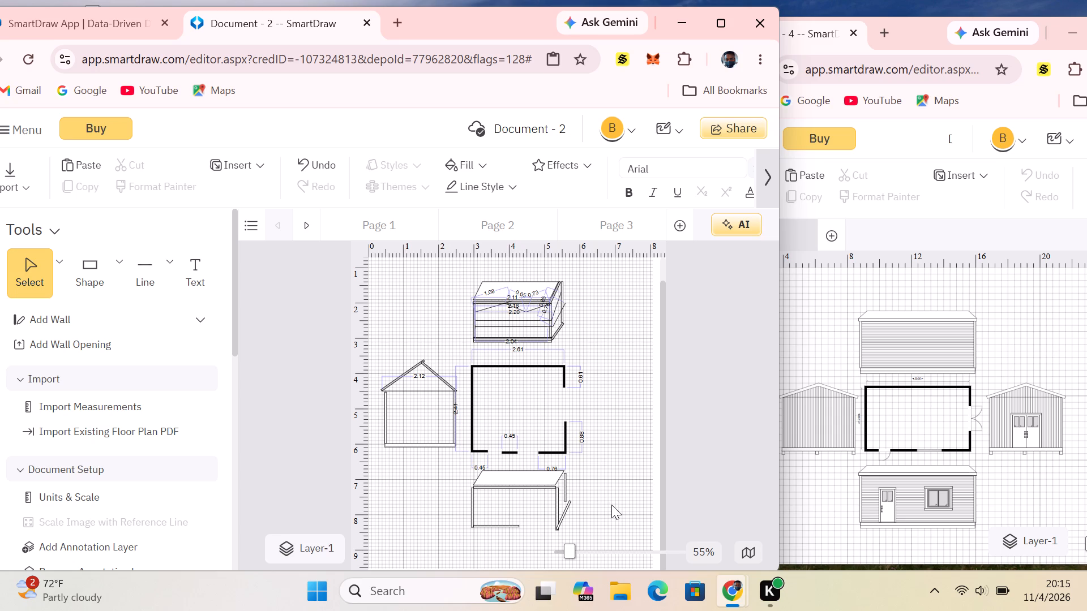
Lengthen the front elevation's bottom bar so it spans from the left post to the right post.
{"action": "left_click", "coordinate": [510, 527]}
{"action": "left_click", "coordinate": [524, 527]}
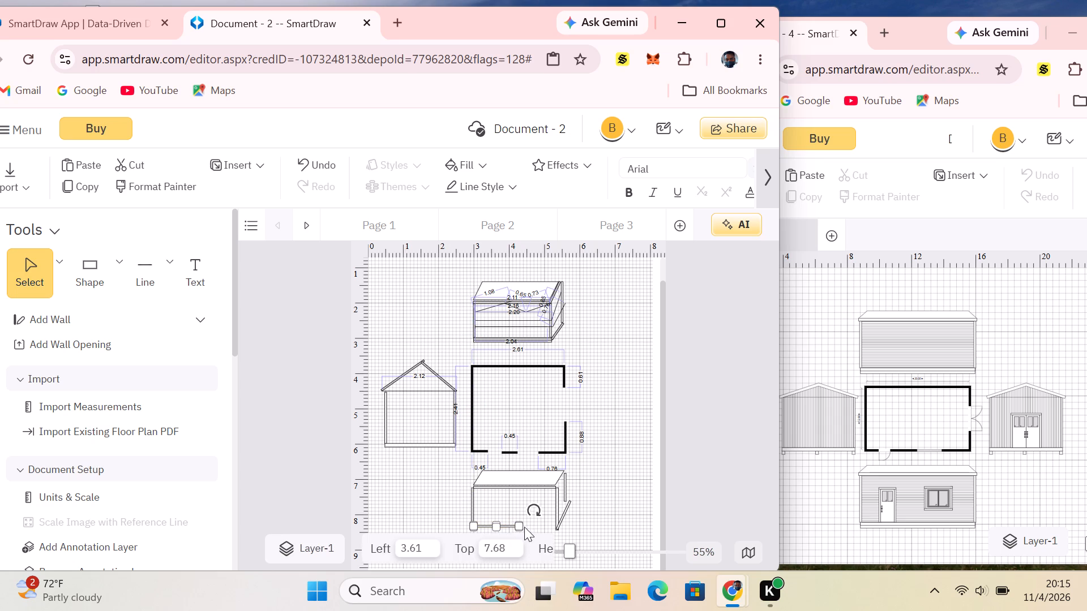
{"action": "left_click", "coordinate": [513, 526]}
{"action": "left_click_drag", "start_coordinate": [519, 527], "coordinate": [573, 531]}
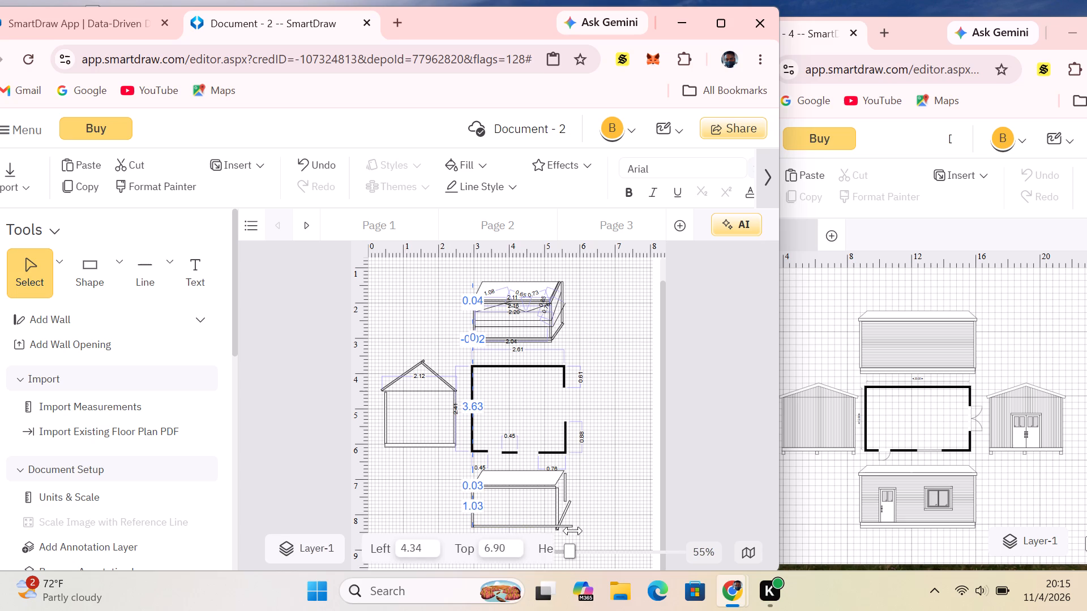
{"action": "left_click_drag", "start_coordinate": [573, 531], "coordinate": [550, 528]}
{"action": "left_click", "coordinate": [620, 502]}
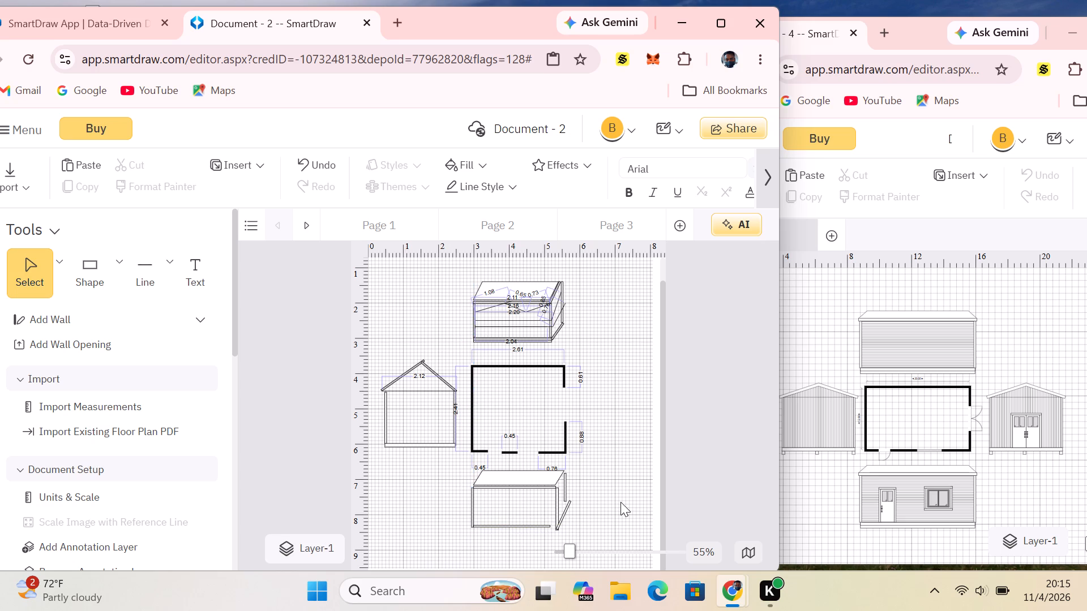
{"action": "left_click", "coordinate": [545, 523]}
{"action": "left_click_drag", "start_coordinate": [549, 523], "coordinate": [555, 523]}
{"action": "left_click", "coordinate": [602, 515]}
Paste another copy of the upright bar below the side elevation and shorten it from its upper end.
{"action": "right_click", "coordinate": [407, 511]}
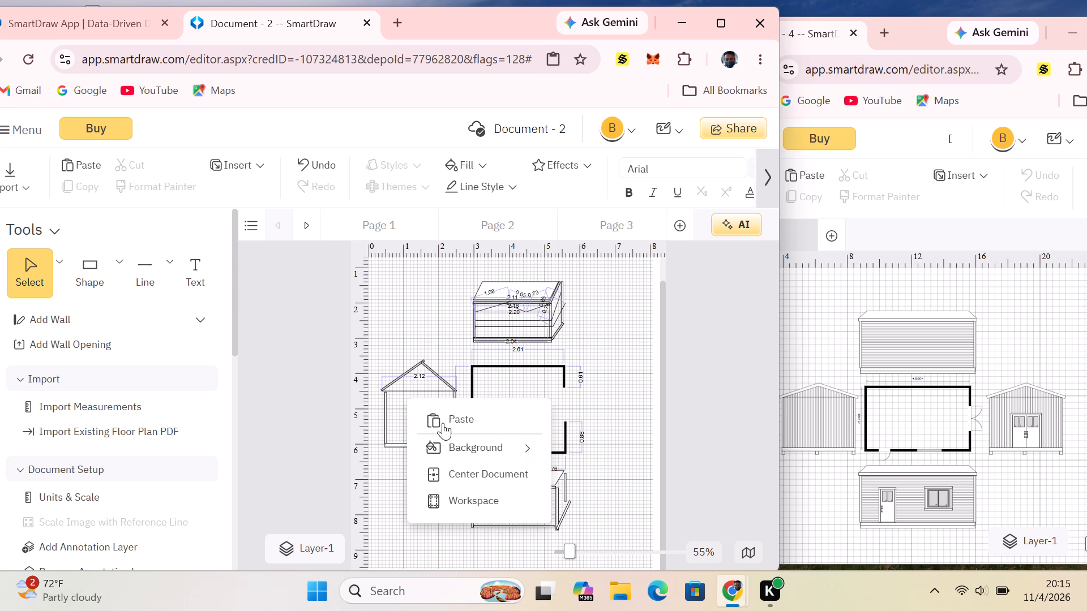
{"action": "left_click", "coordinate": [443, 418]}
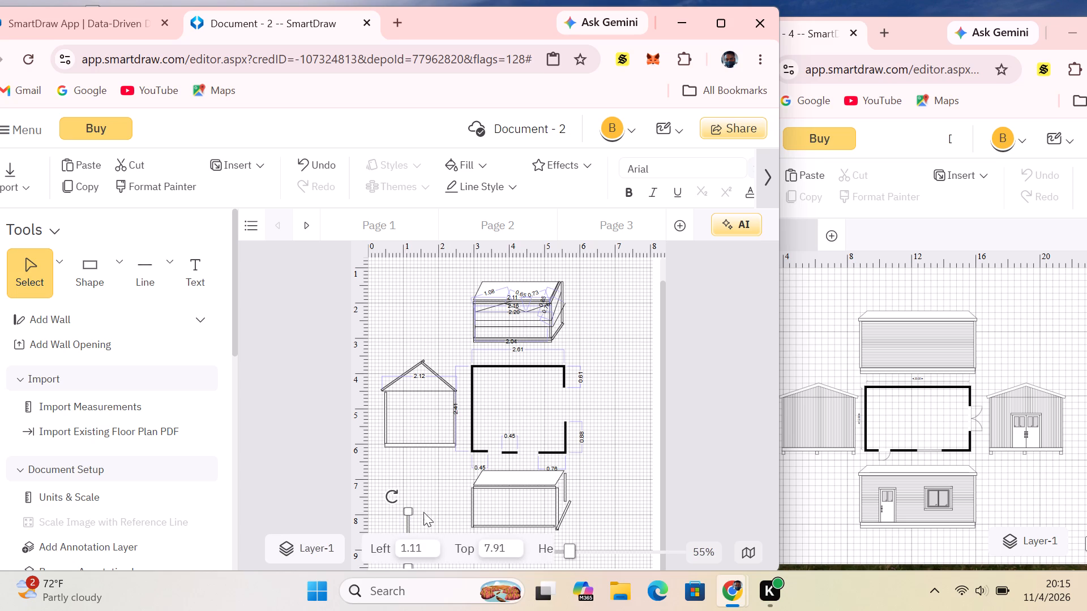
{"action": "left_click", "coordinate": [424, 512]}
{"action": "left_click_drag", "start_coordinate": [406, 508], "coordinate": [418, 507]}
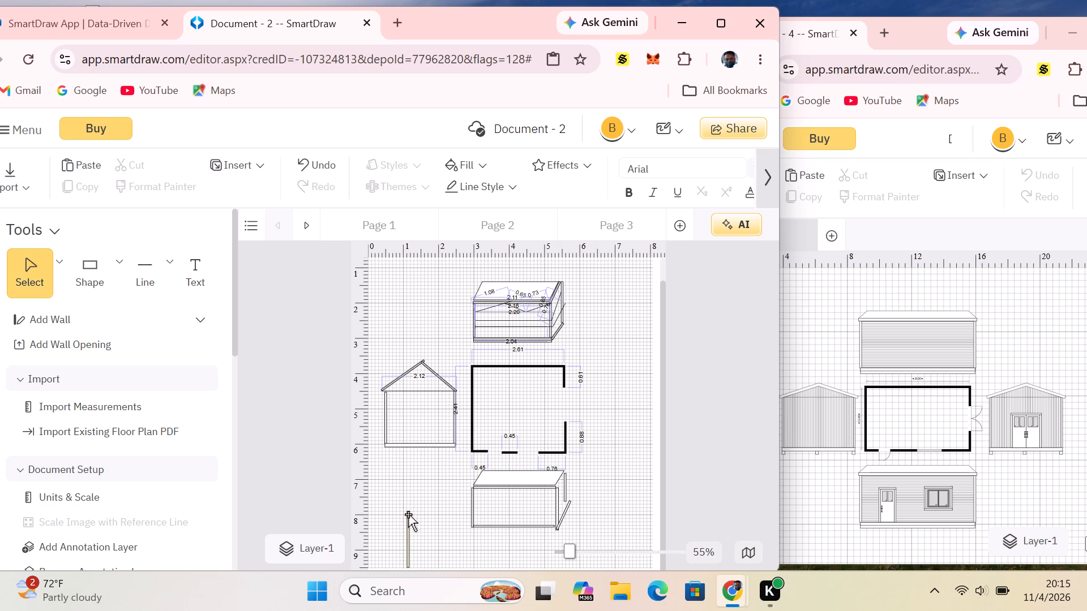
{"action": "left_click", "coordinate": [407, 515]}
{"action": "left_click_drag", "start_coordinate": [407, 515], "coordinate": [413, 537]}
{"action": "left_click", "coordinate": [440, 510]}
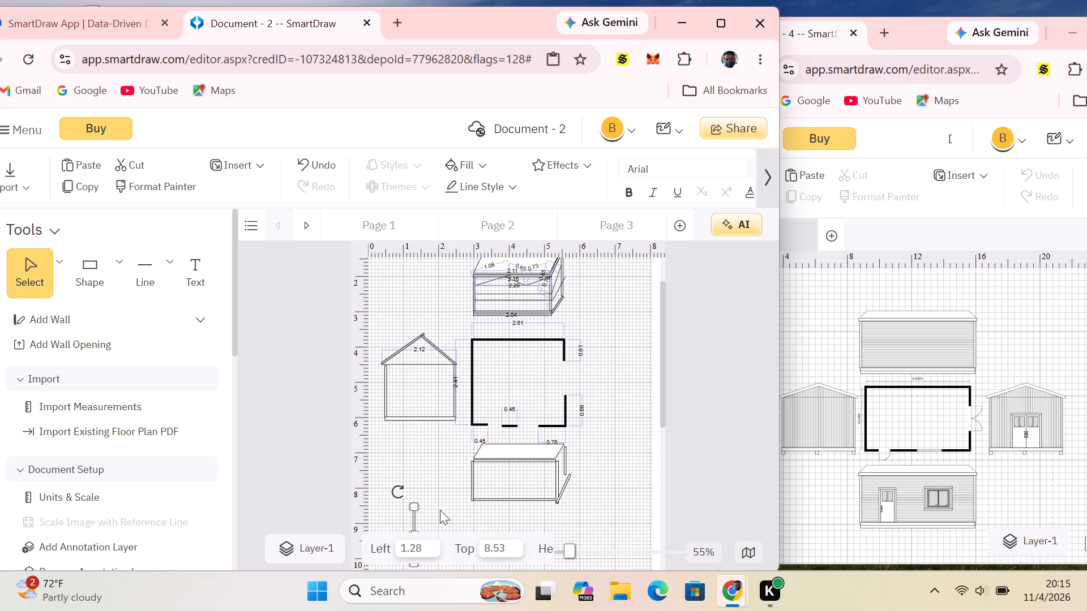
Move the shortened bar to about Left 1.79, Top 7.39 and rotate it level.
{"action": "left_click_drag", "start_coordinate": [414, 545], "coordinate": [426, 532]}
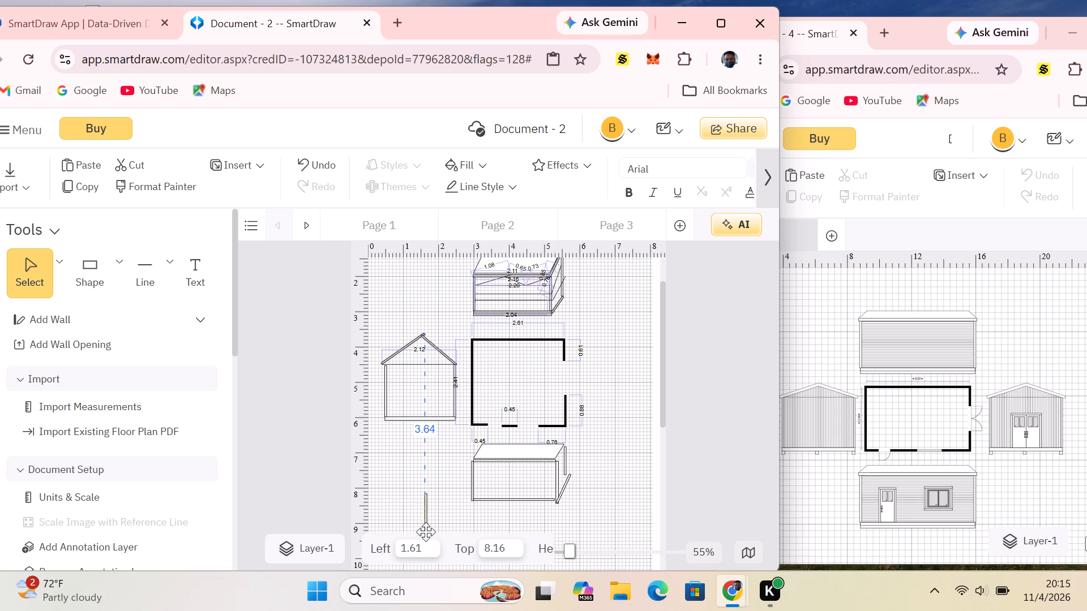
{"action": "left_click_drag", "start_coordinate": [426, 532], "coordinate": [432, 505]}
{"action": "left_click_drag", "start_coordinate": [429, 496], "coordinate": [427, 497]}
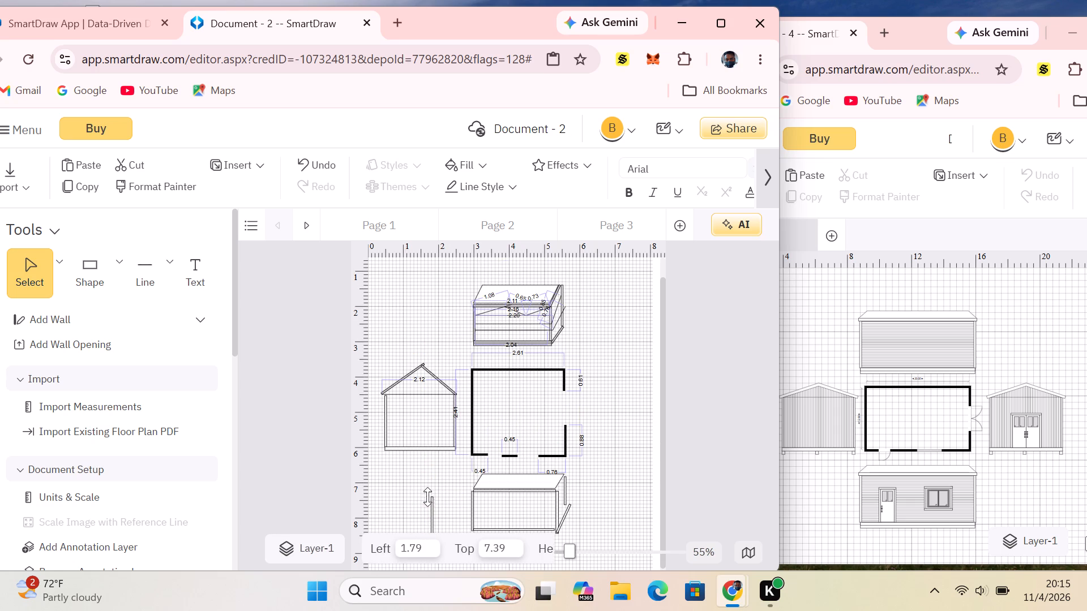
{"action": "left_click_drag", "start_coordinate": [427, 497], "coordinate": [400, 510]}
{"action": "left_click_drag", "start_coordinate": [419, 490], "coordinate": [389, 513]}
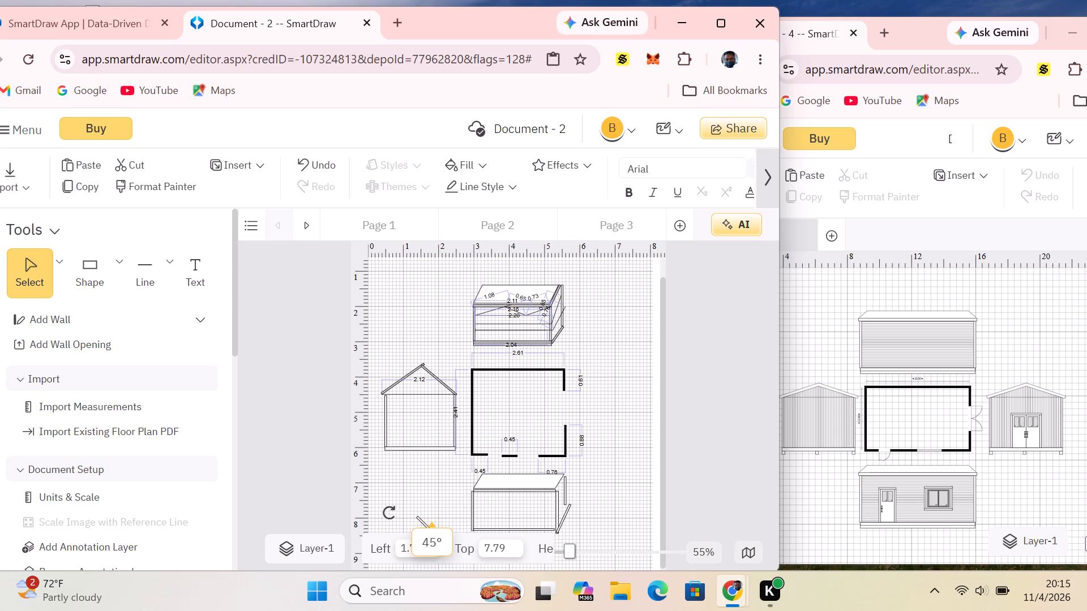
{"action": "left_click_drag", "start_coordinate": [389, 513], "coordinate": [395, 543]}
{"action": "left_click", "coordinate": [432, 492]}
{"action": "scroll", "coordinate": [451, 477], "scroll_direction": "down", "scroll_amount": 2}
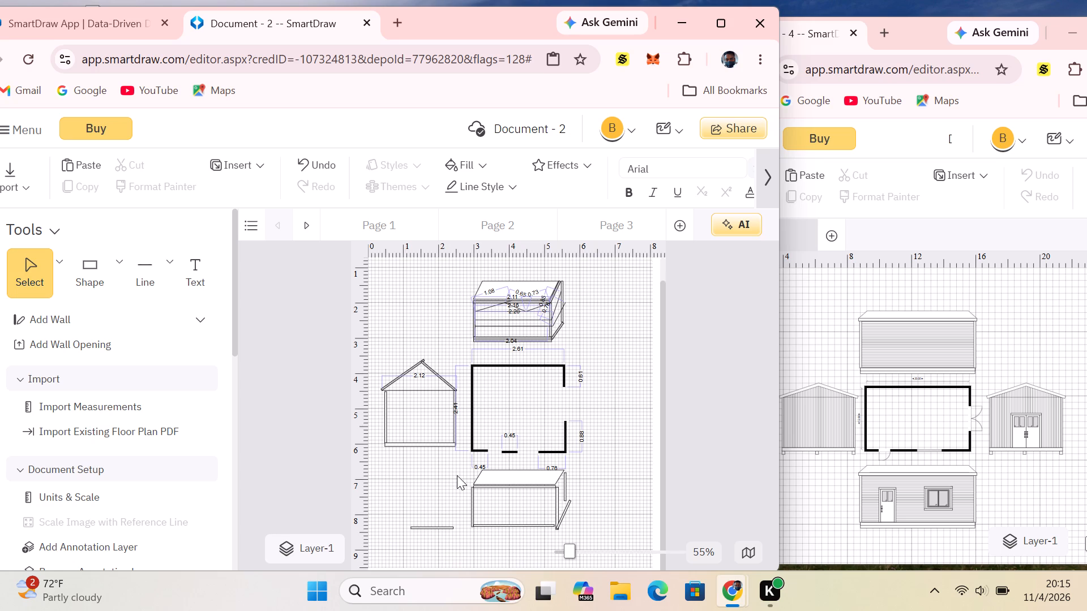
Move the level bar directly beneath the front elevation's bottom bar, starting at the left post, at about Top 7.80.
{"action": "left_click_drag", "start_coordinate": [425, 530], "coordinate": [426, 529]}
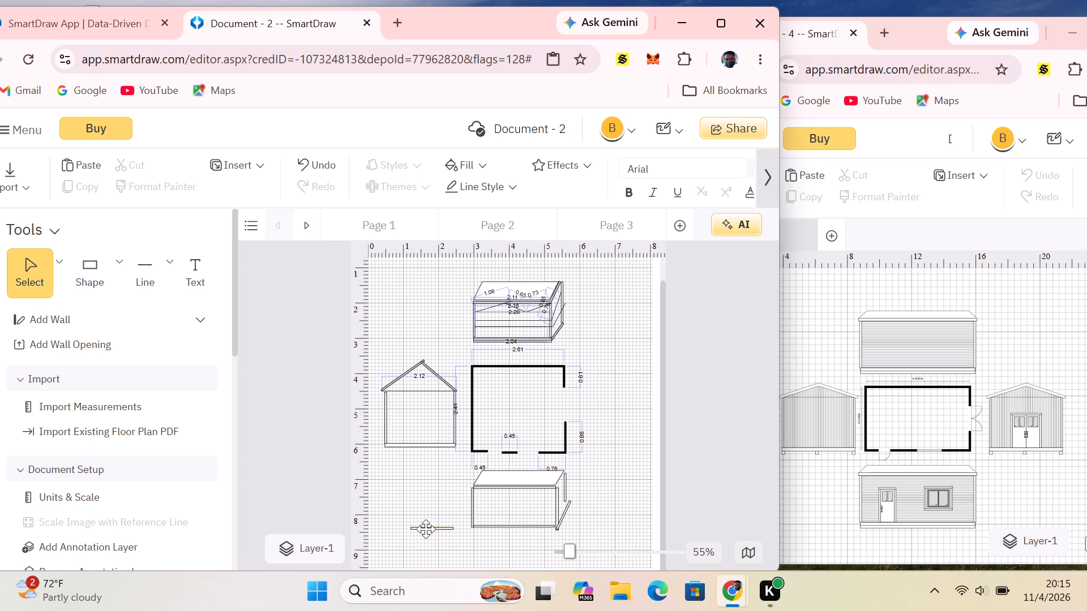
{"action": "left_click_drag", "start_coordinate": [426, 529], "coordinate": [492, 530]}
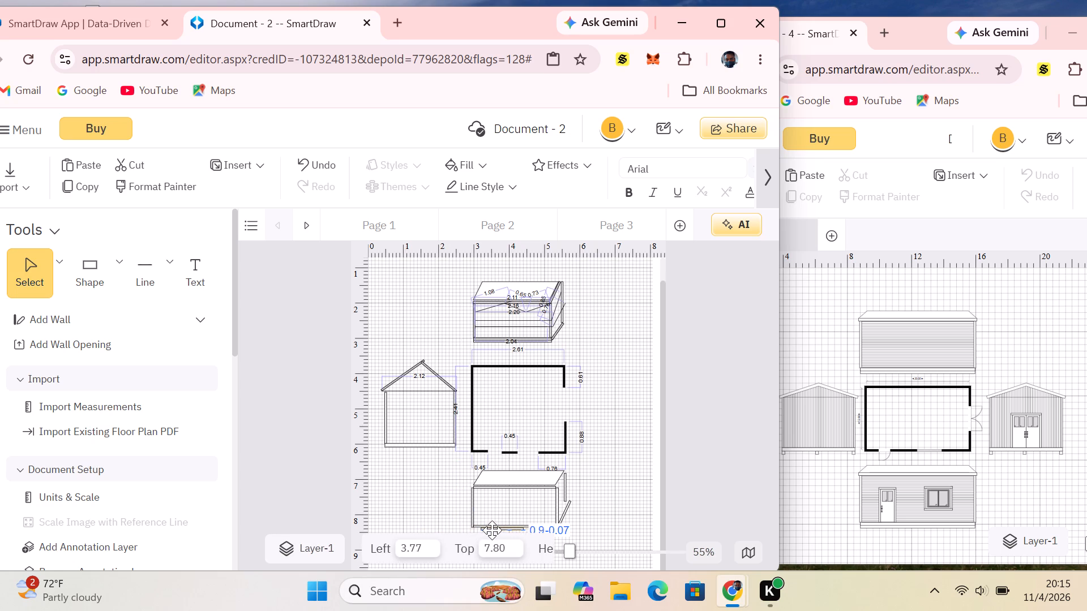
{"action": "left_click_drag", "start_coordinate": [492, 530], "coordinate": [489, 532]}
{"action": "left_click", "coordinate": [644, 471]}
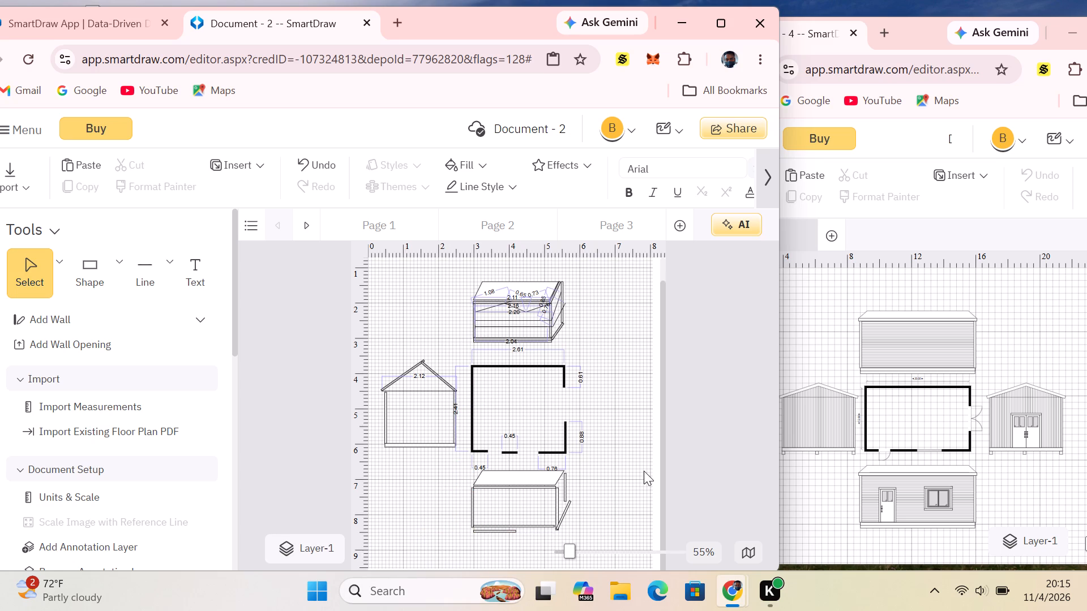
Lengthen the lower base bar to reach the foot of the front elevation's right post.
{"action": "left_click", "coordinate": [485, 531]}
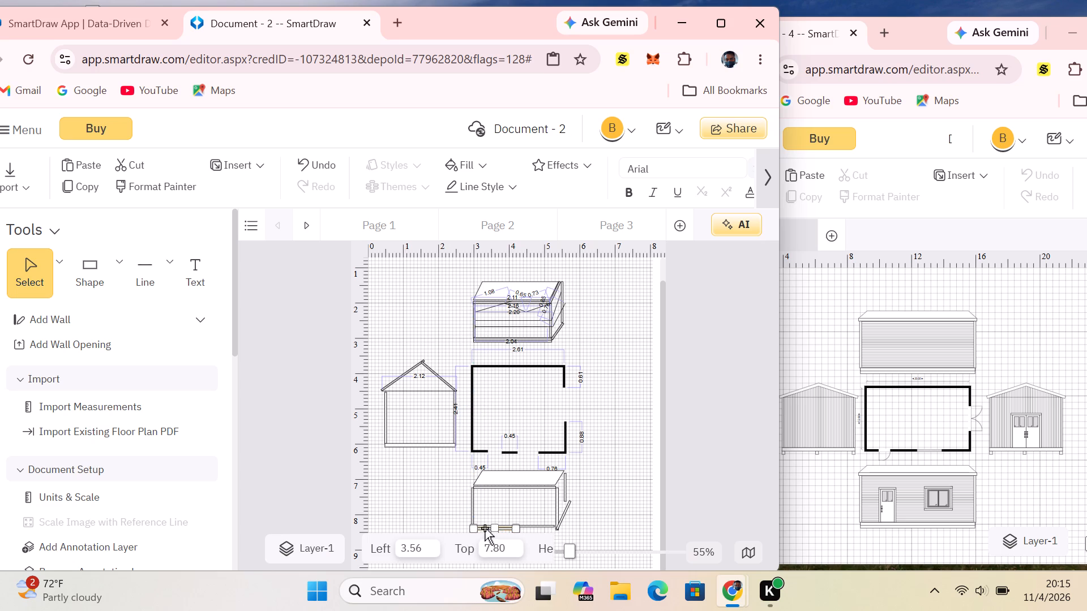
{"action": "left_click", "coordinate": [597, 492]}
{"action": "left_click", "coordinate": [492, 528]}
{"action": "left_click_drag", "start_coordinate": [515, 531], "coordinate": [528, 530]}
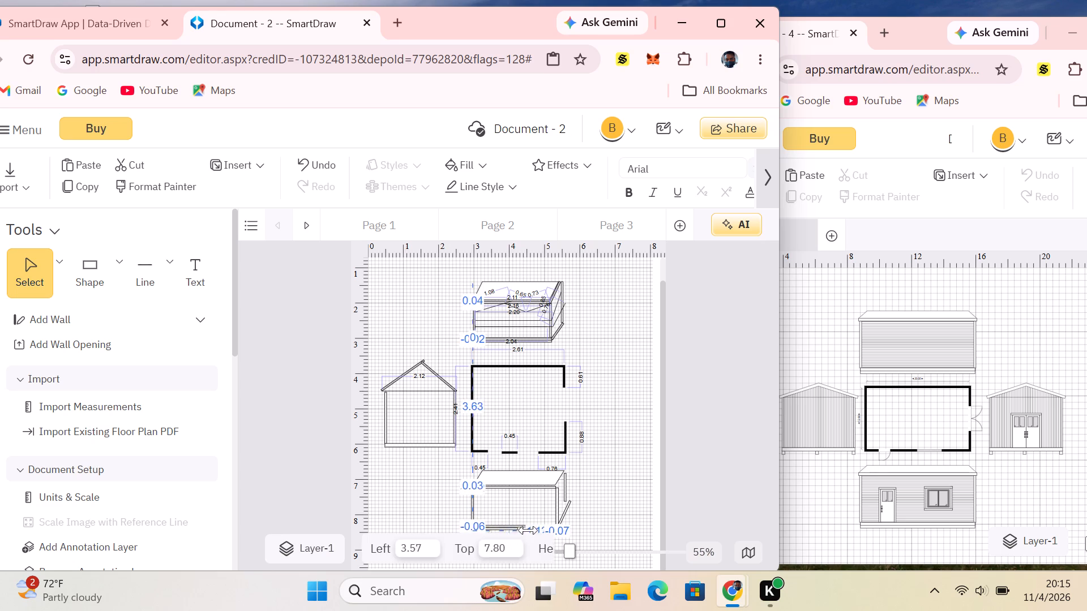
{"action": "left_click_drag", "start_coordinate": [528, 530], "coordinate": [557, 530]}
{"action": "left_click", "coordinate": [606, 503]}
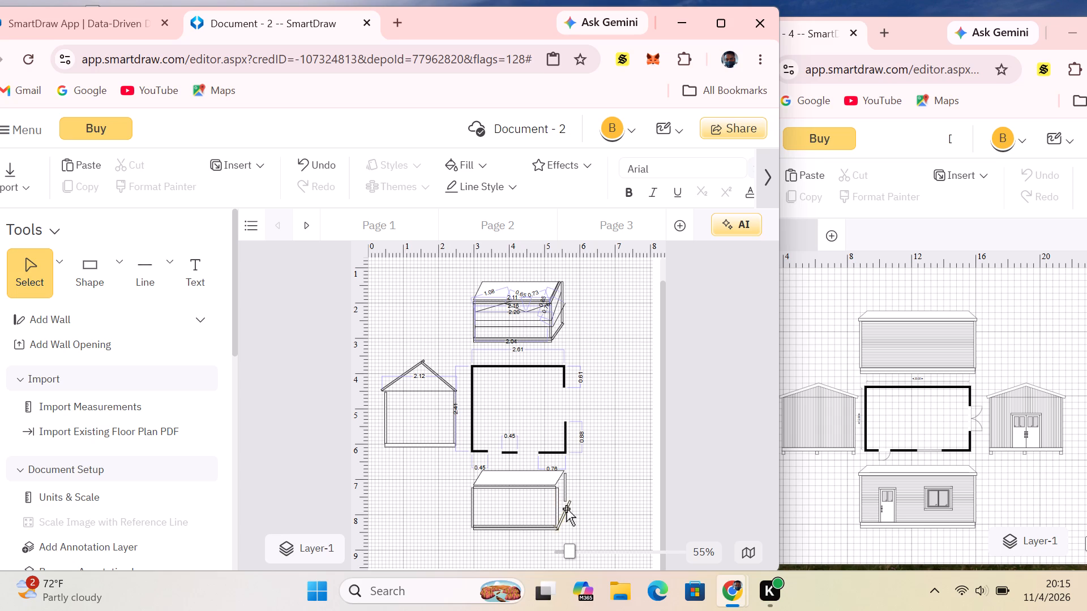
Adjust the lower end of the front elevation's short rear post where it meets the tilted bar.
{"action": "left_click", "coordinate": [568, 510]}
{"action": "left_click", "coordinate": [564, 493]}
{"action": "left_click", "coordinate": [565, 502]}
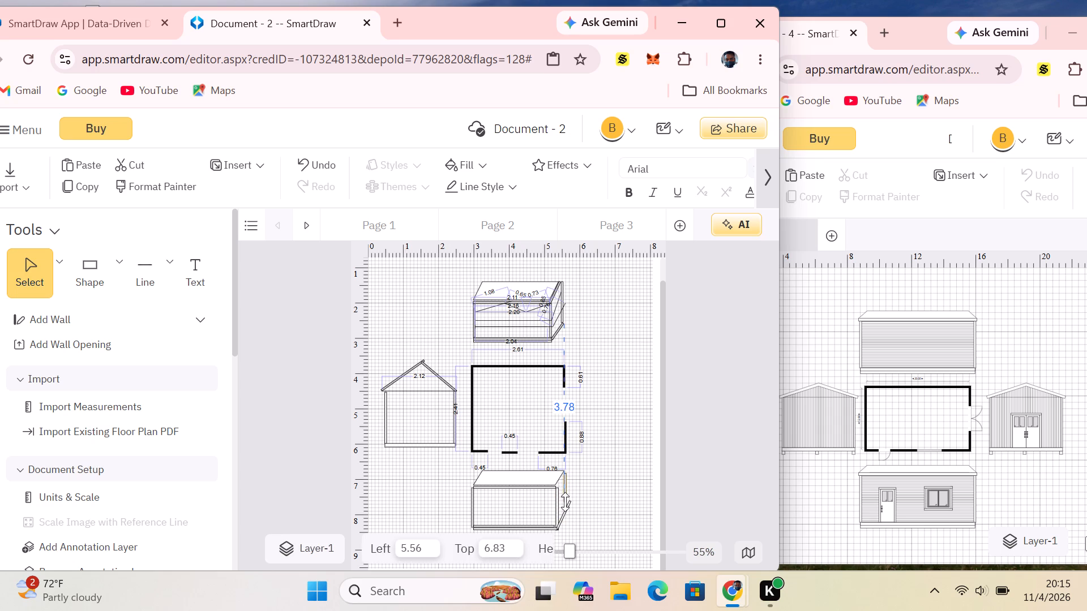
{"action": "left_click", "coordinate": [589, 477]}
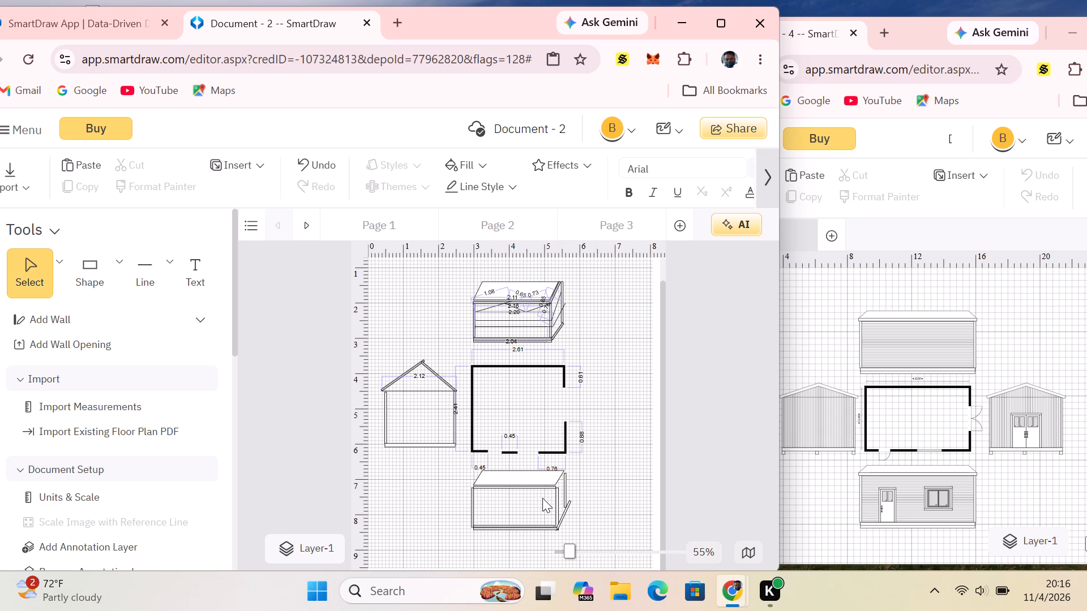
Paste another upright bar below the side elevation, shorten it and move it to about Left 1.45, Top 6.98.
{"action": "right_click", "coordinate": [406, 483]}
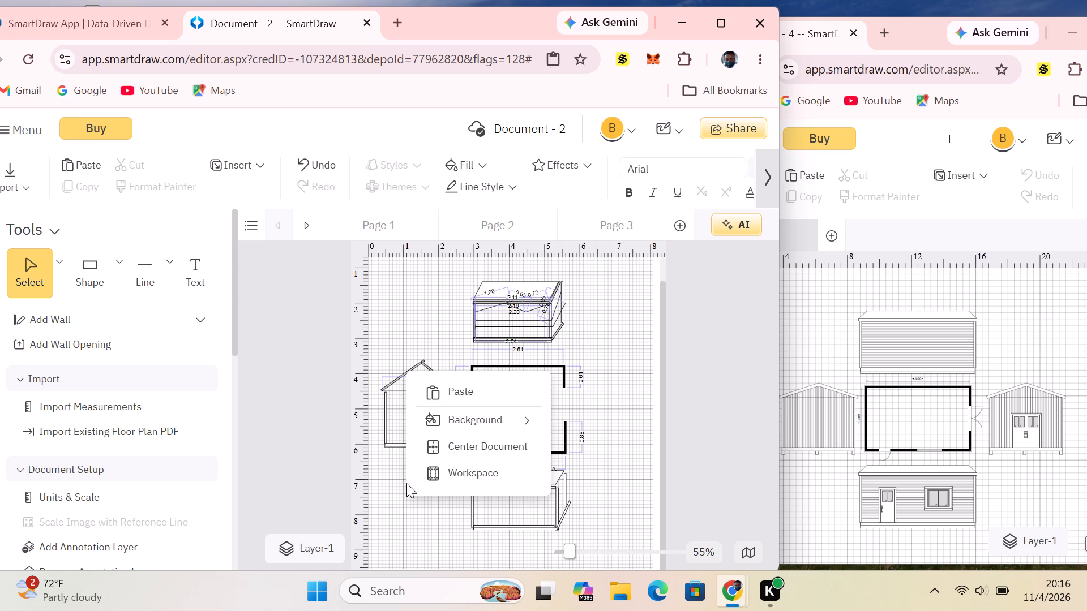
{"action": "left_click", "coordinate": [448, 400]}
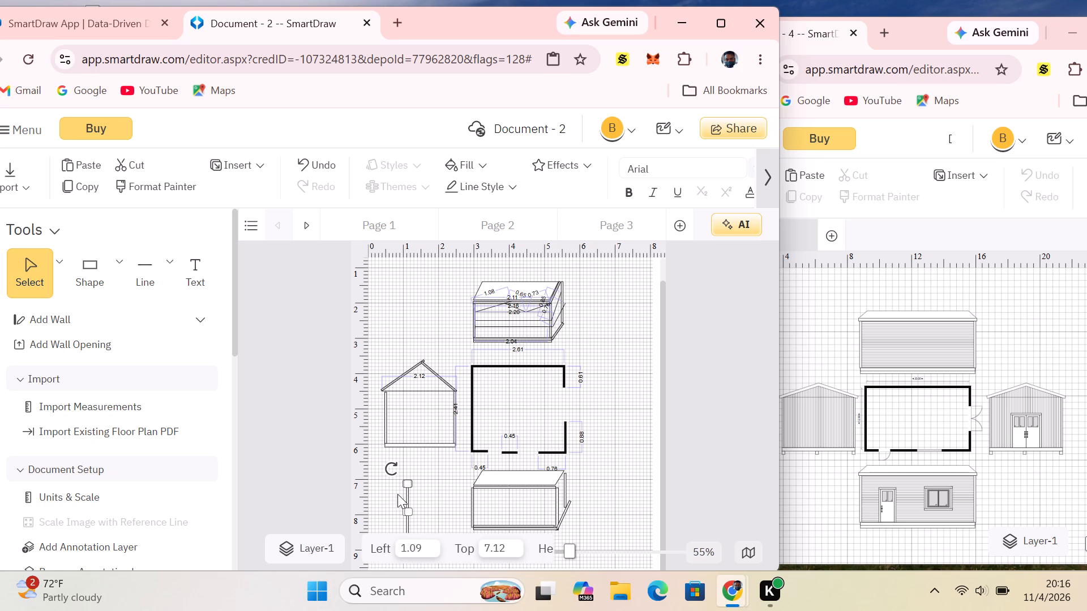
{"action": "left_click_drag", "start_coordinate": [408, 480], "coordinate": [411, 501]}
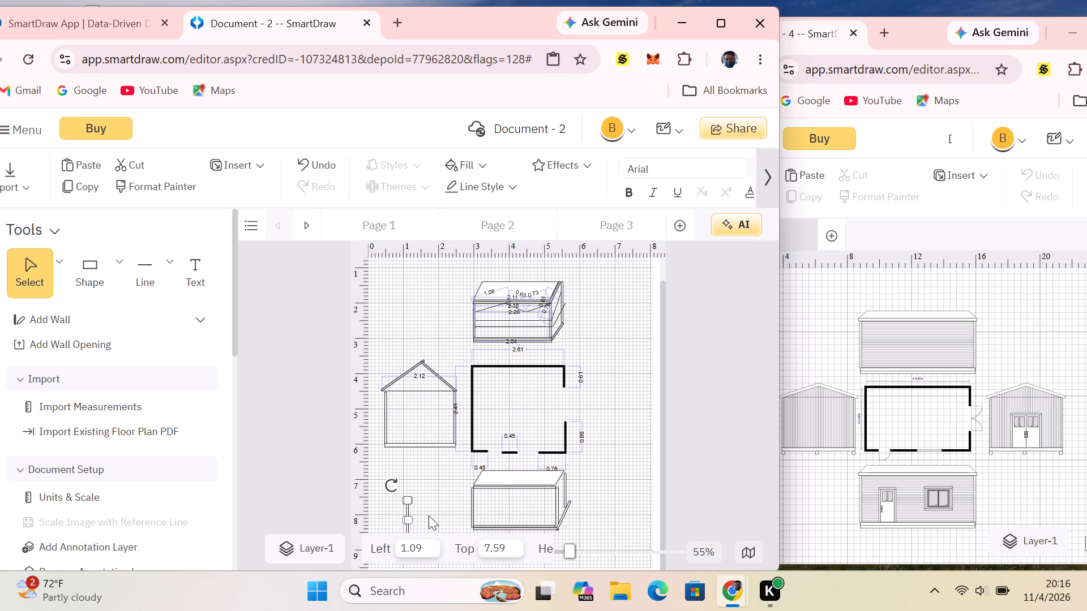
{"action": "scroll", "coordinate": [425, 509], "scroll_direction": "down", "scroll_amount": 4}
{"action": "left_click", "coordinate": [440, 514]}
{"action": "left_click_drag", "start_coordinate": [406, 514], "coordinate": [419, 492]}
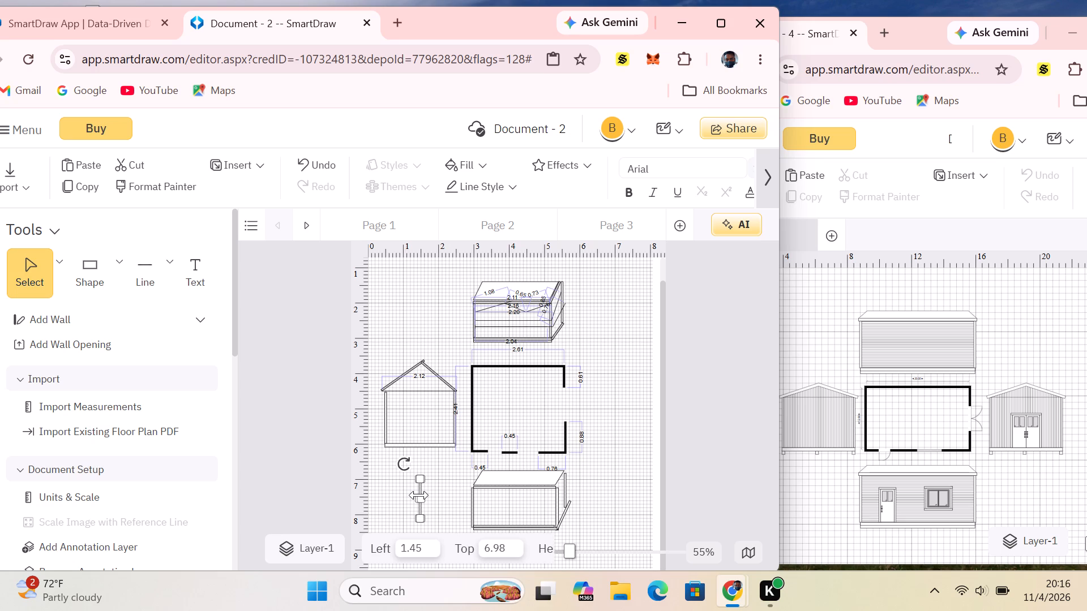
{"action": "left_click_drag", "start_coordinate": [420, 521], "coordinate": [420, 517]}
{"action": "left_click_drag", "start_coordinate": [420, 517], "coordinate": [420, 516]}
Widen the upright bar below the side elevation into a narrow door rectangle.
{"action": "left_click", "coordinate": [426, 504]}
{"action": "left_click", "coordinate": [421, 496]}
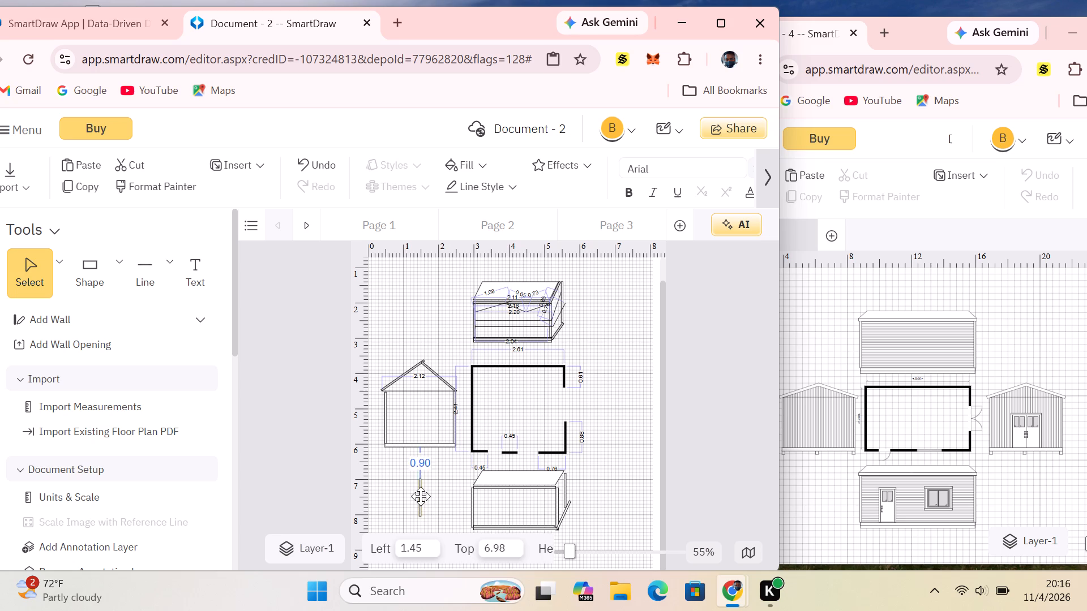
{"action": "left_click_drag", "start_coordinate": [422, 496], "coordinate": [436, 497]}
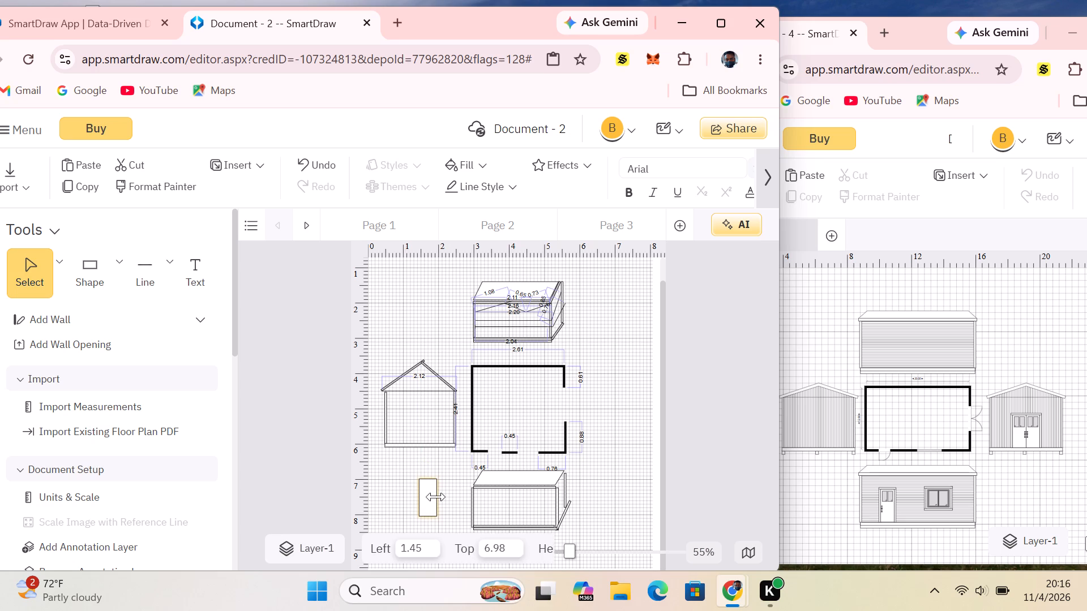
{"action": "left_click_drag", "start_coordinate": [436, 497], "coordinate": [437, 497]}
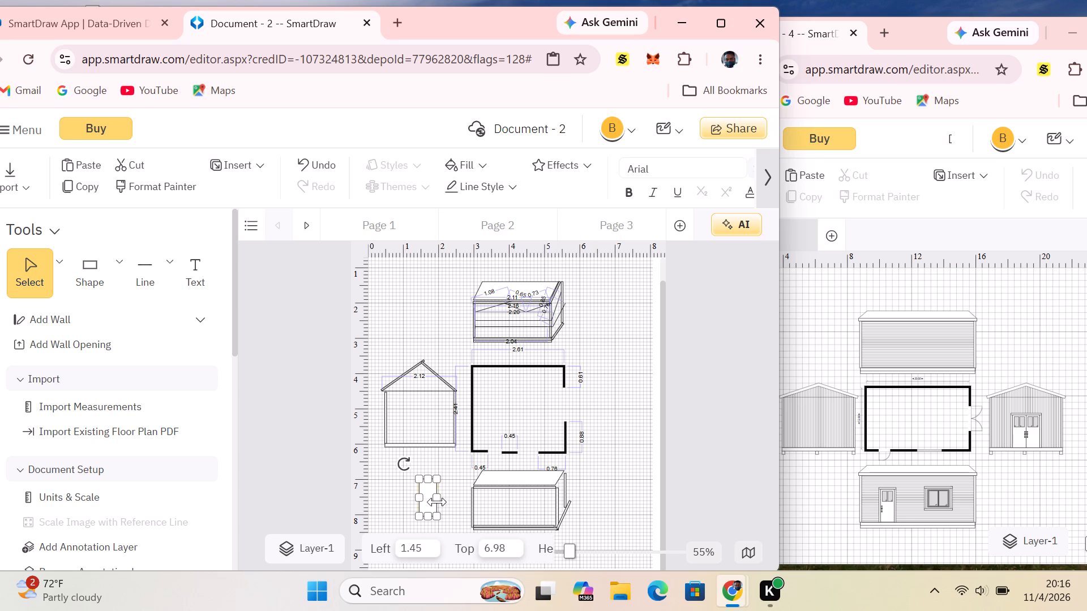
{"action": "left_click", "coordinate": [443, 502]}
Fit the door rectangle into the front elevation near its left post, lowering its top edge, at about Left 3.51, Top 7.47.
{"action": "left_click_drag", "start_coordinate": [429, 497], "coordinate": [501, 505]}
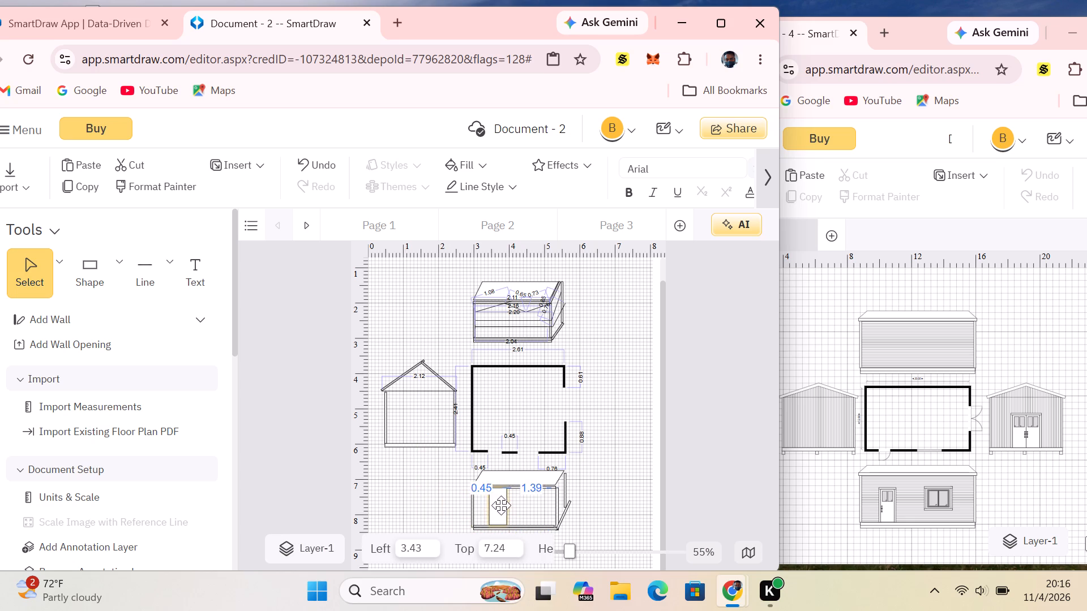
{"action": "left_click_drag", "start_coordinate": [501, 505], "coordinate": [498, 505]}
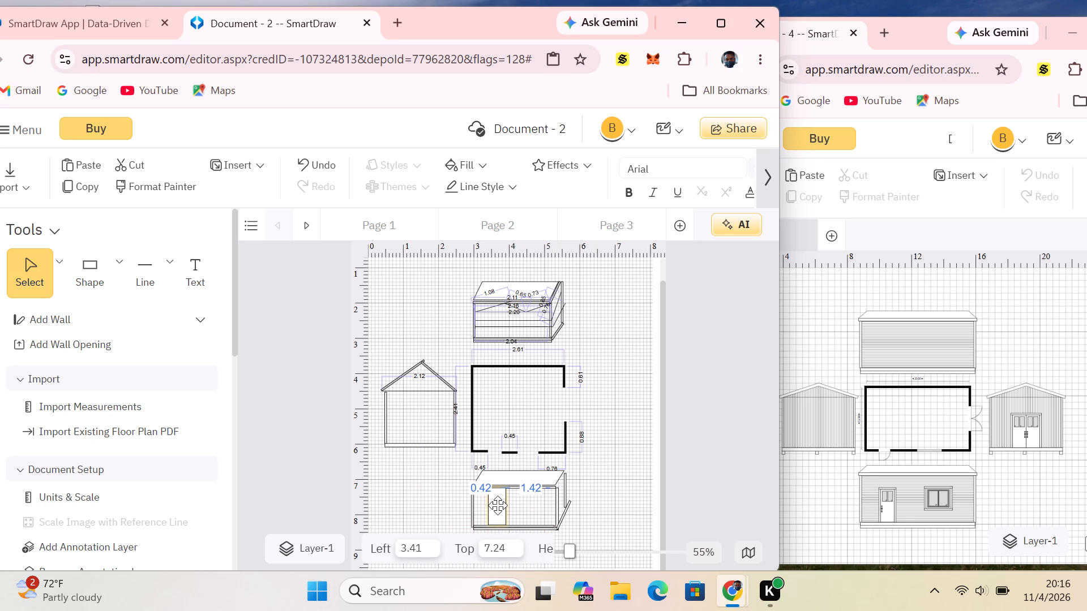
{"action": "left_click_drag", "start_coordinate": [498, 505], "coordinate": [498, 507]}
{"action": "left_click", "coordinate": [528, 505]}
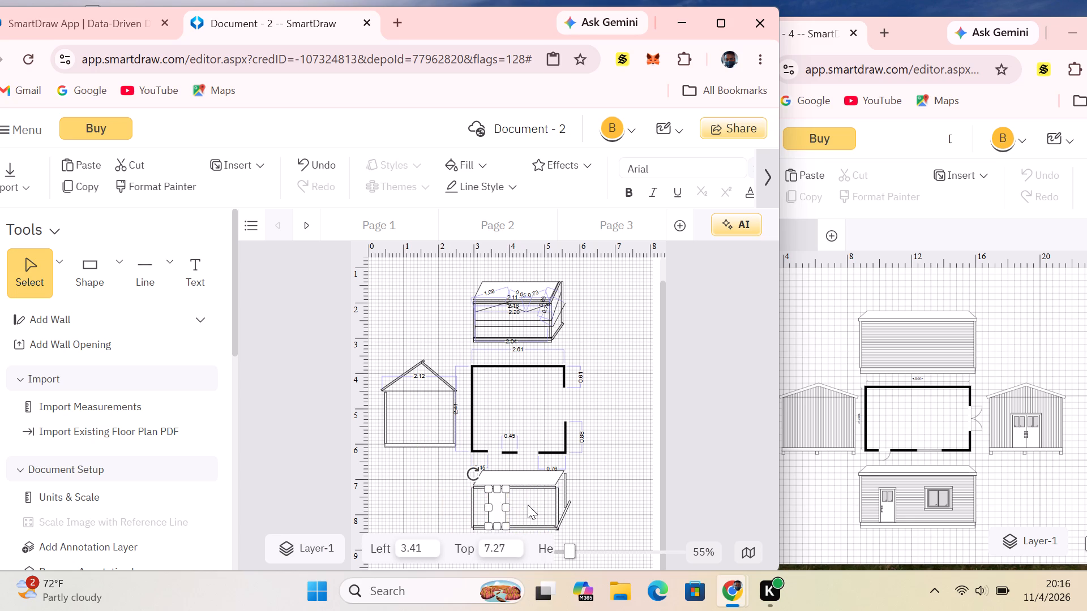
{"action": "left_click", "coordinate": [496, 505]}
{"action": "left_click", "coordinate": [492, 488]}
{"action": "left_click_drag", "start_coordinate": [497, 488], "coordinate": [495, 505]}
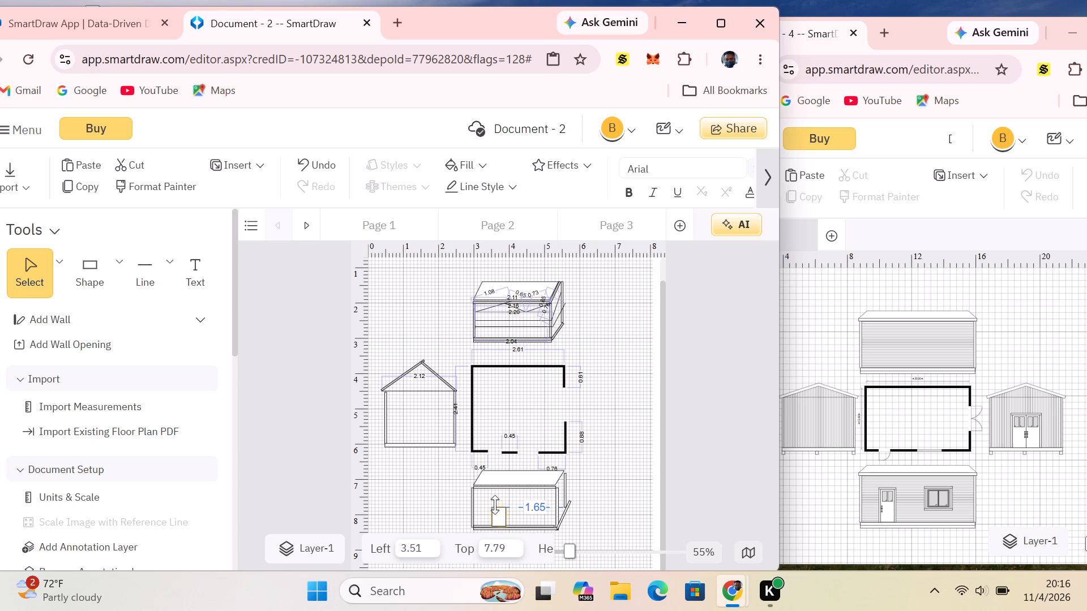
{"action": "left_click_drag", "start_coordinate": [495, 505], "coordinate": [495, 496]}
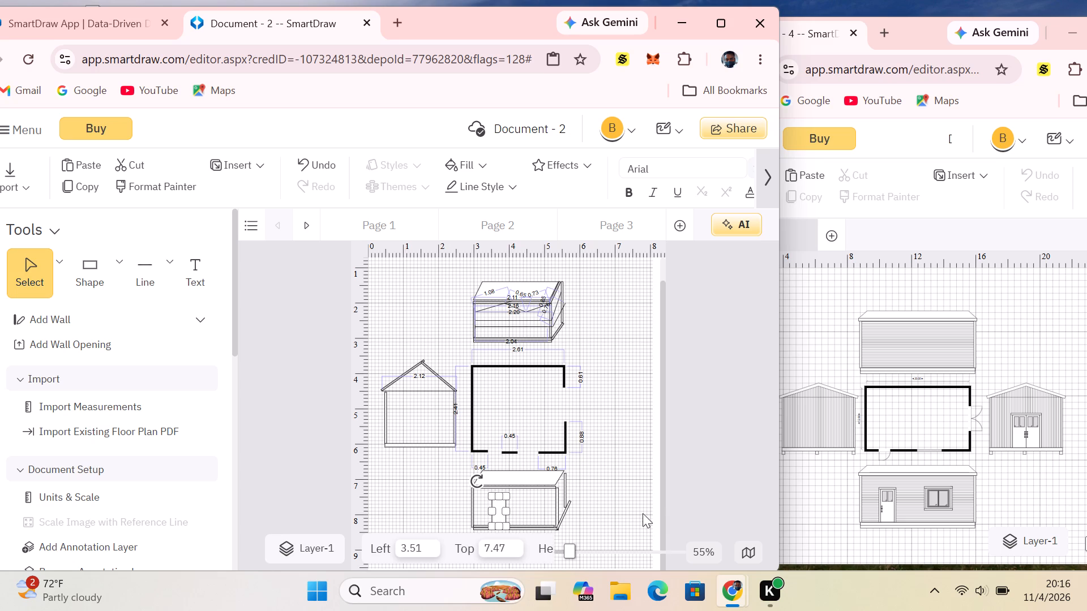
{"action": "left_click", "coordinate": [662, 489]}
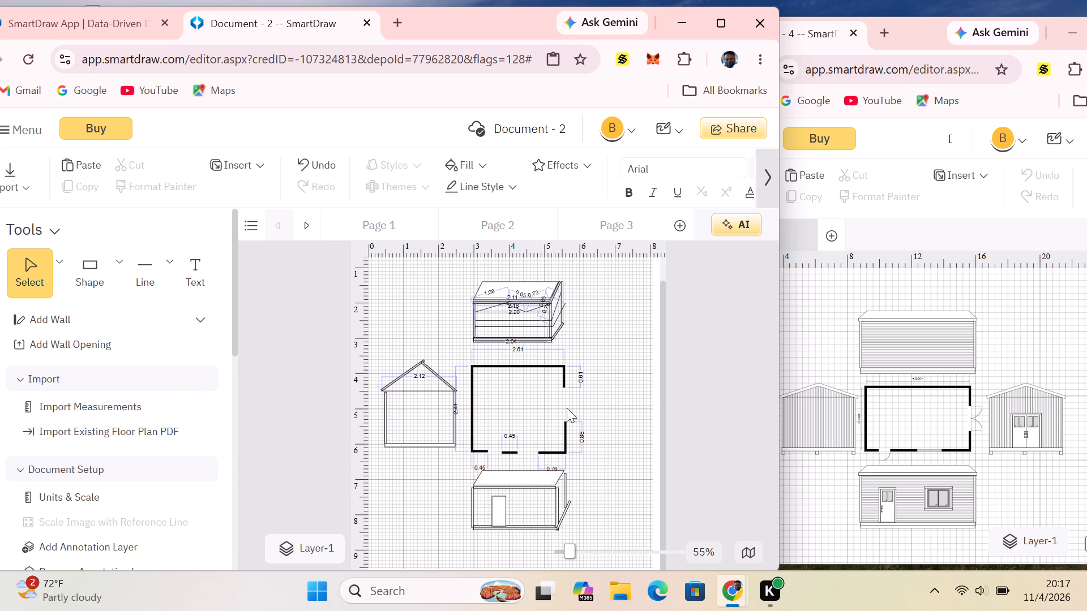
Paste another upright bar beside the floor plan's right wall and resize it into a small window rectangle at about Left 6.35, Top 5.16.
{"action": "right_click", "coordinate": [613, 407]}
{"action": "left_click", "coordinate": [647, 441]}
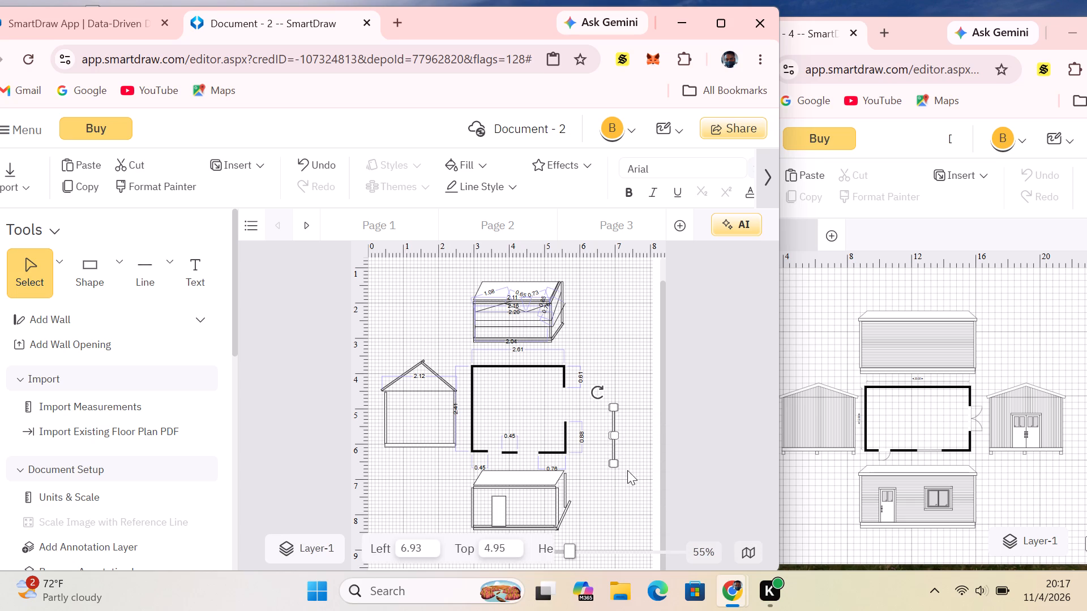
{"action": "left_click_drag", "start_coordinate": [615, 436], "coordinate": [514, 441]}
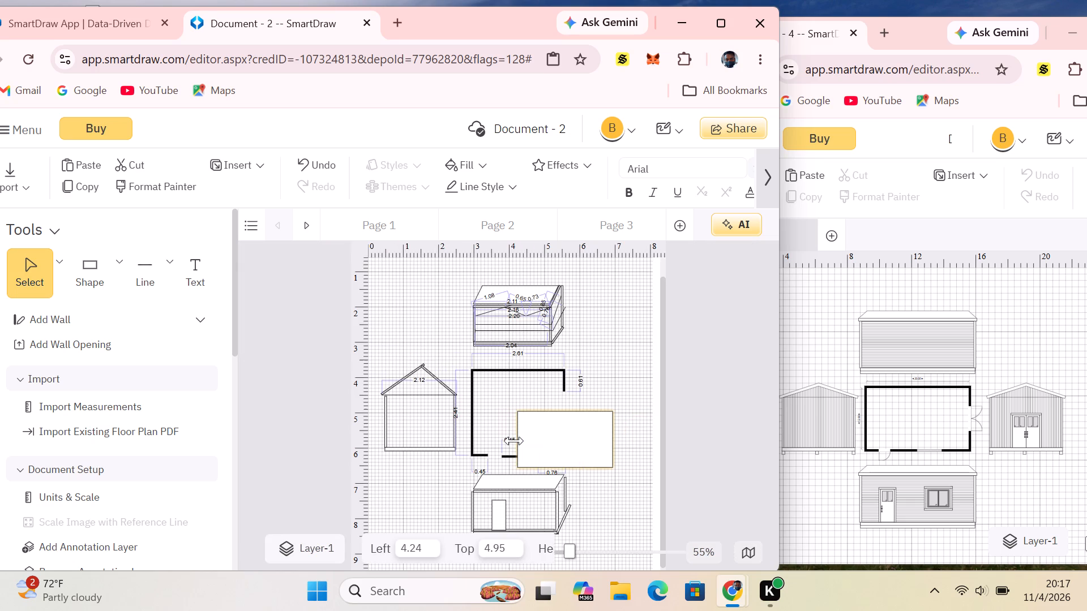
{"action": "left_click_drag", "start_coordinate": [514, 441], "coordinate": [584, 448]}
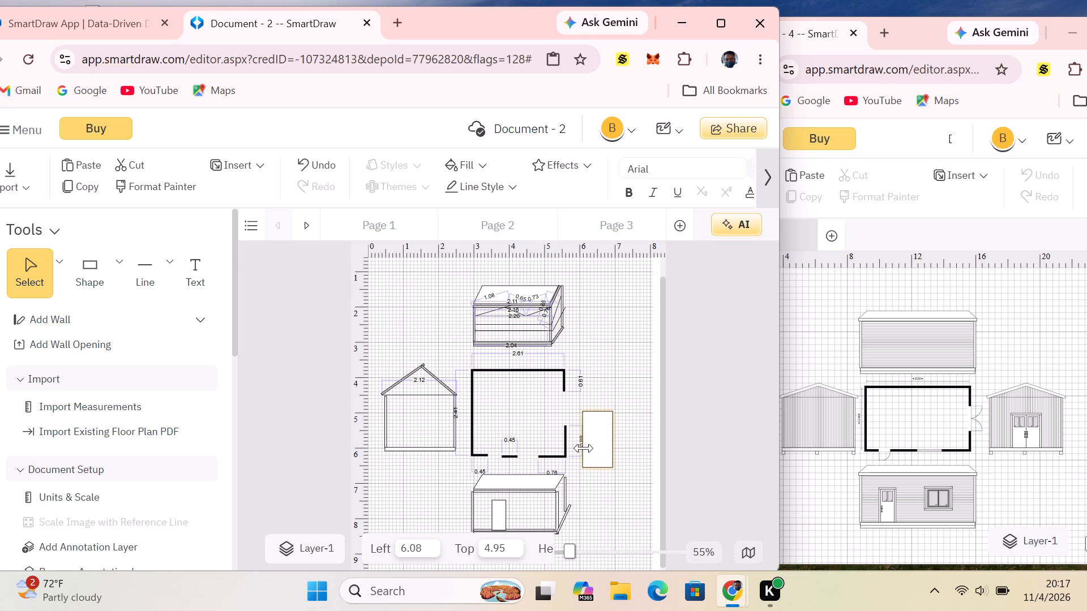
{"action": "left_click_drag", "start_coordinate": [584, 448], "coordinate": [585, 449]}
{"action": "left_click_drag", "start_coordinate": [601, 470], "coordinate": [600, 469]}
{"action": "left_click_drag", "start_coordinate": [600, 469], "coordinate": [603, 436]}
{"action": "left_click_drag", "start_coordinate": [595, 411], "coordinate": [594, 418]}
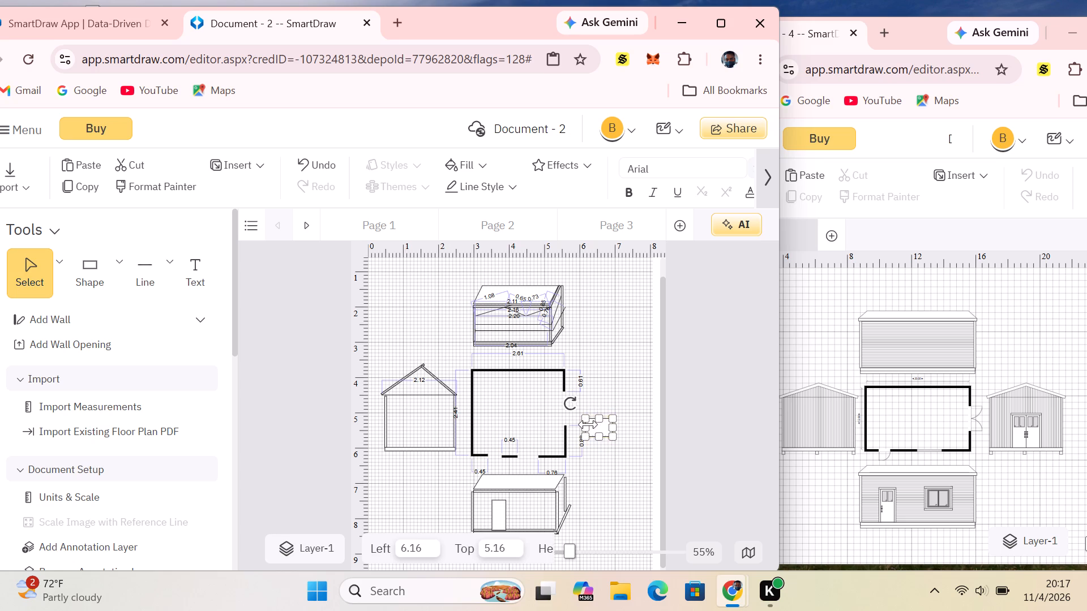
{"action": "left_click", "coordinate": [588, 424]}
{"action": "left_click", "coordinate": [602, 427]}
{"action": "left_click", "coordinate": [610, 485]}
Move the window rectangle into the front elevation, to the right of the door.
{"action": "left_click_drag", "start_coordinate": [604, 425], "coordinate": [539, 505]}
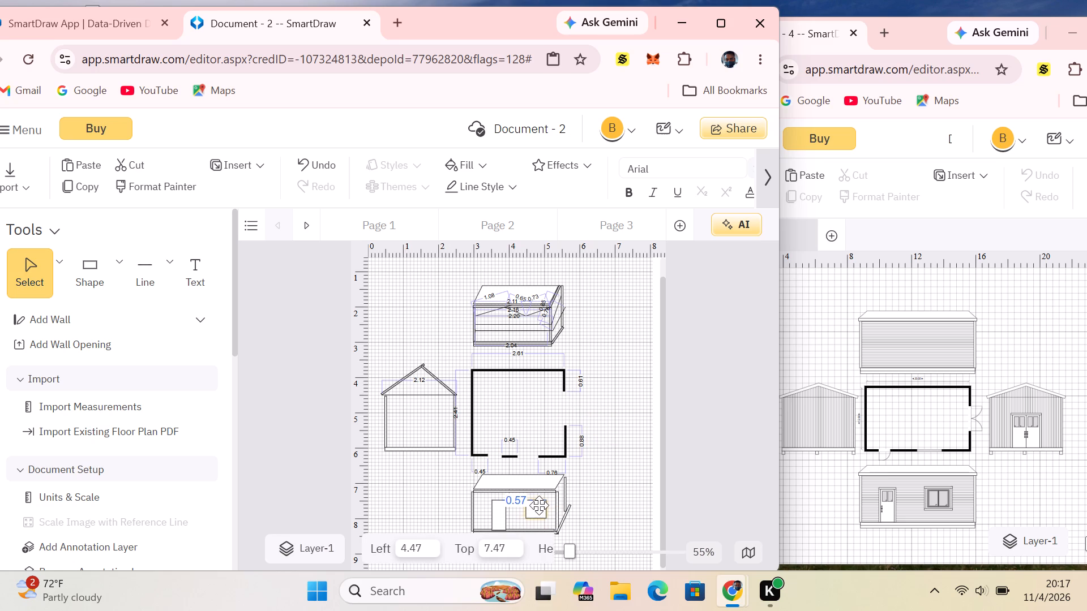
{"action": "left_click_drag", "start_coordinate": [539, 505], "coordinate": [531, 507]}
{"action": "left_click", "coordinate": [631, 471]}
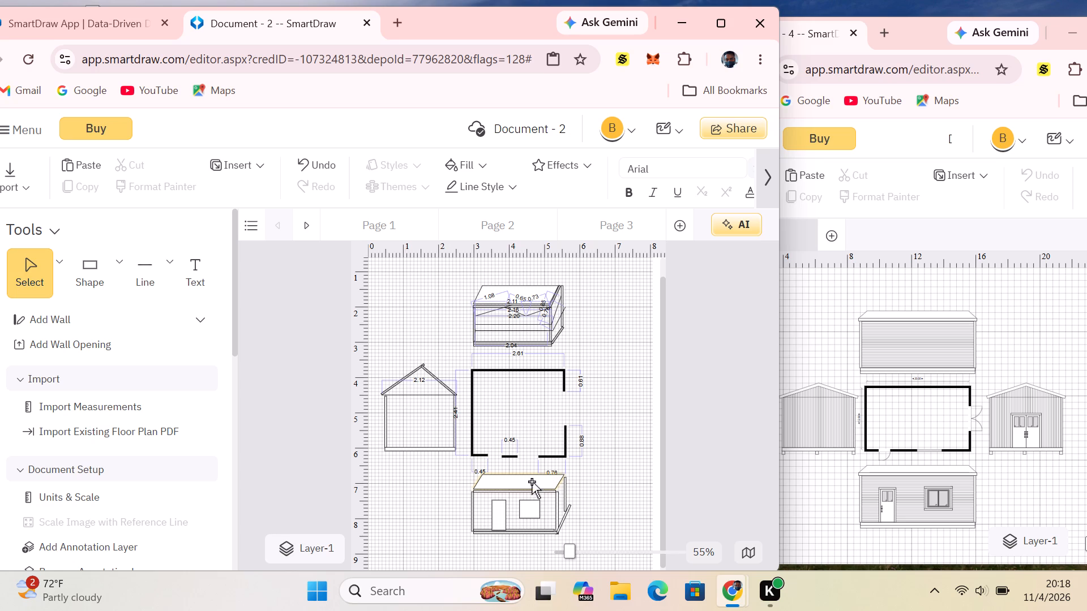
{"action": "left_click", "coordinate": [593, 484]}
Paste a bar right of the floor plan, rotated to about 320° and shortened, as the left roof slope of a second side elevation.
{"action": "right_click", "coordinate": [601, 334]}
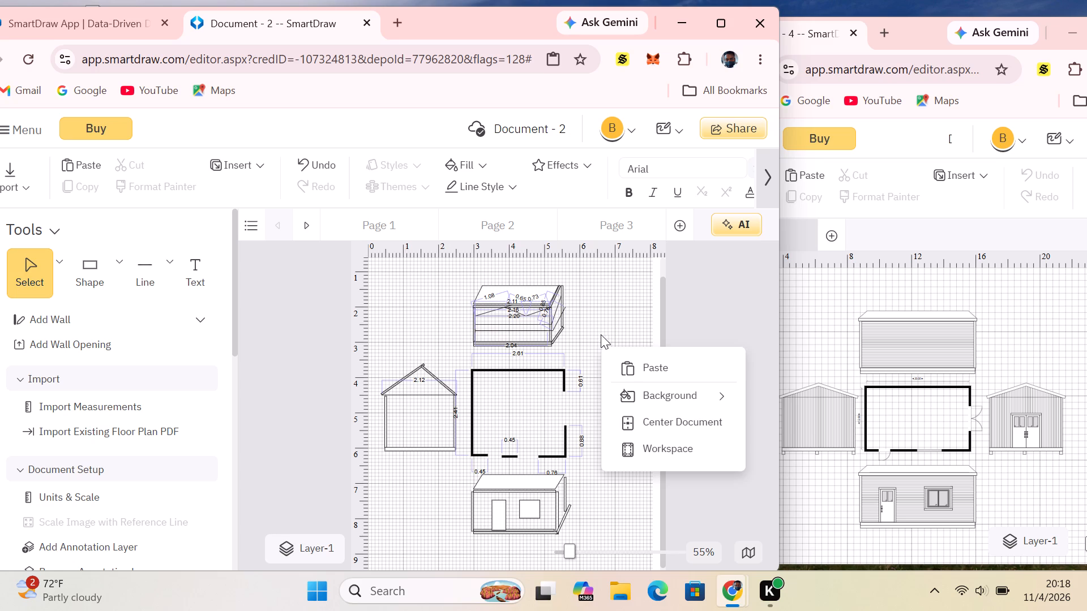
{"action": "left_click", "coordinate": [636, 366]}
{"action": "left_click_drag", "start_coordinate": [586, 322], "coordinate": [611, 335]}
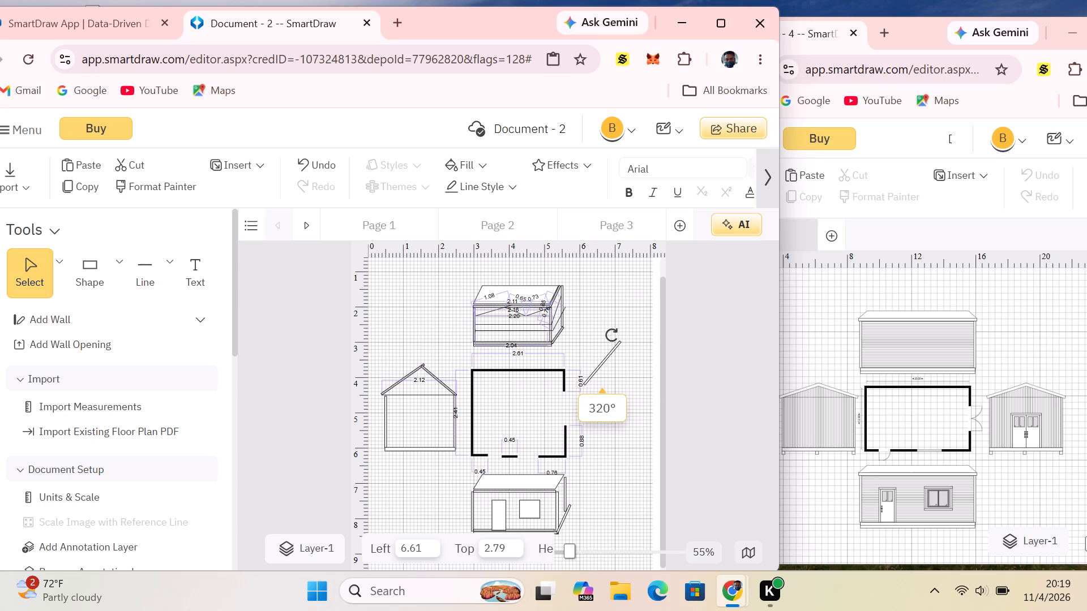
{"action": "left_click_drag", "start_coordinate": [611, 335], "coordinate": [611, 335]}
{"action": "left_click_drag", "start_coordinate": [623, 341], "coordinate": [610, 359]}
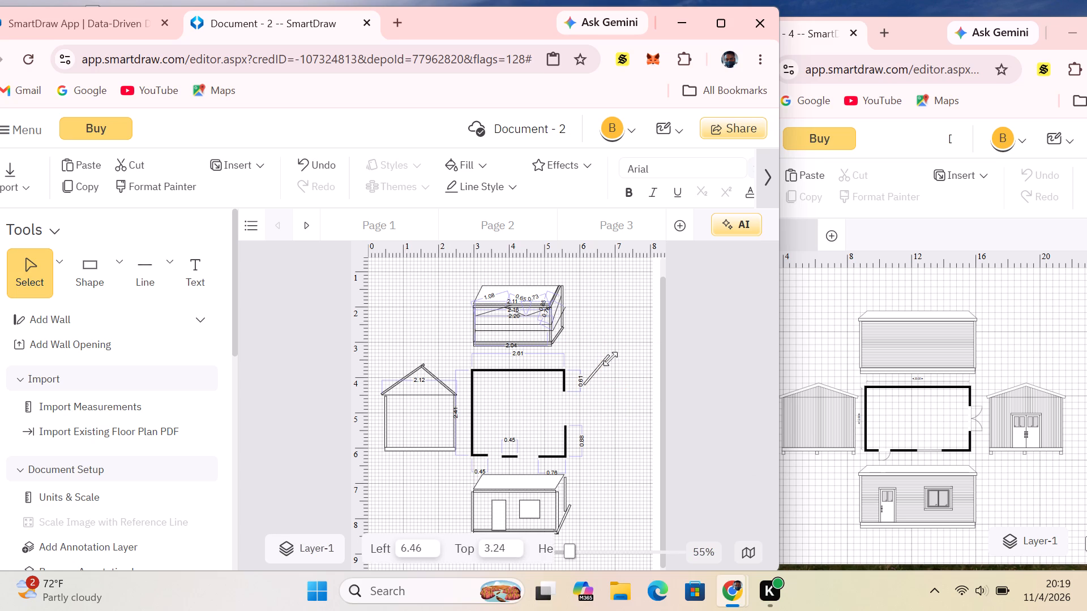
{"action": "left_click_drag", "start_coordinate": [610, 359], "coordinate": [607, 362]}
{"action": "left_click_drag", "start_coordinate": [587, 386], "coordinate": [579, 393]}
{"action": "left_click_drag", "start_coordinate": [604, 360], "coordinate": [601, 365]}
{"action": "left_click", "coordinate": [637, 405]}
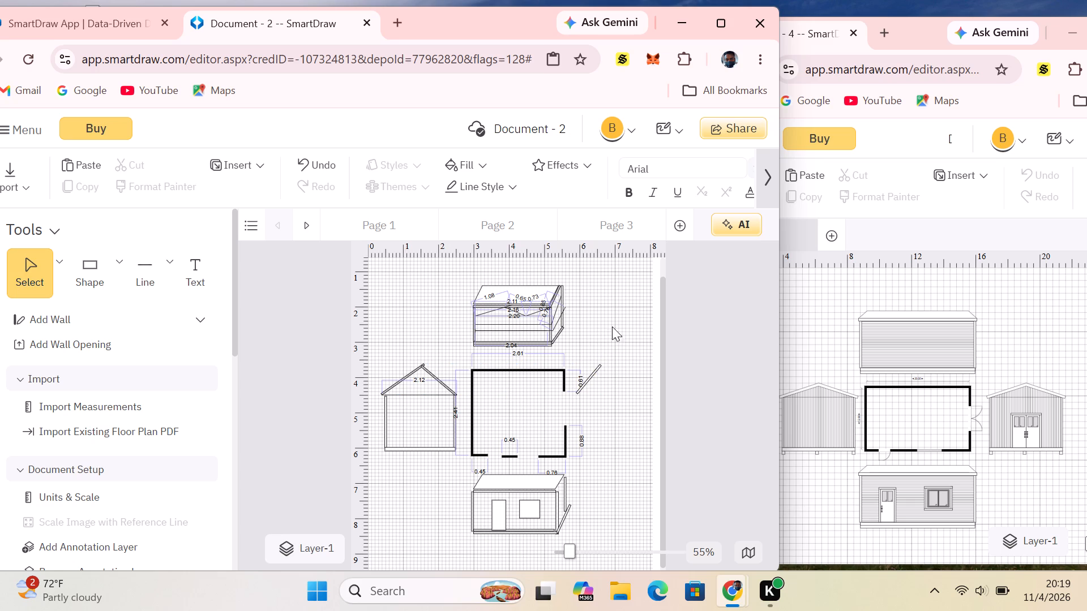
Paste another bar above the new left roof slope, tilt it down to the right and shorten it to a matching slope.
{"action": "right_click", "coordinate": [618, 308]}
{"action": "left_click", "coordinate": [647, 338]}
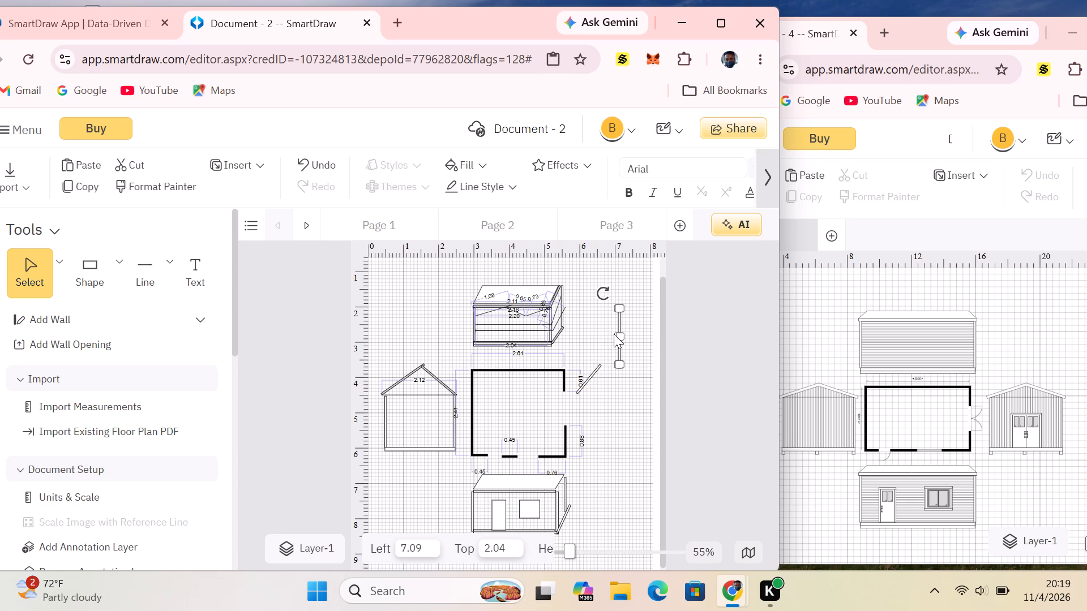
{"action": "left_click_drag", "start_coordinate": [606, 292], "coordinate": [595, 339]}
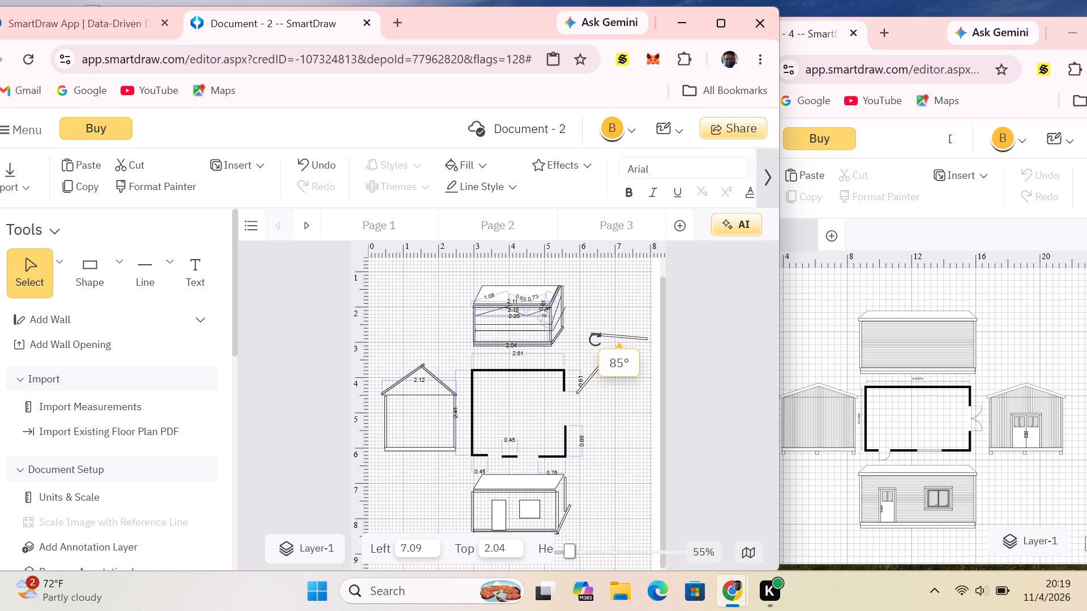
{"action": "left_click_drag", "start_coordinate": [595, 339], "coordinate": [606, 330]}
{"action": "left_click_drag", "start_coordinate": [598, 319], "coordinate": [609, 332]}
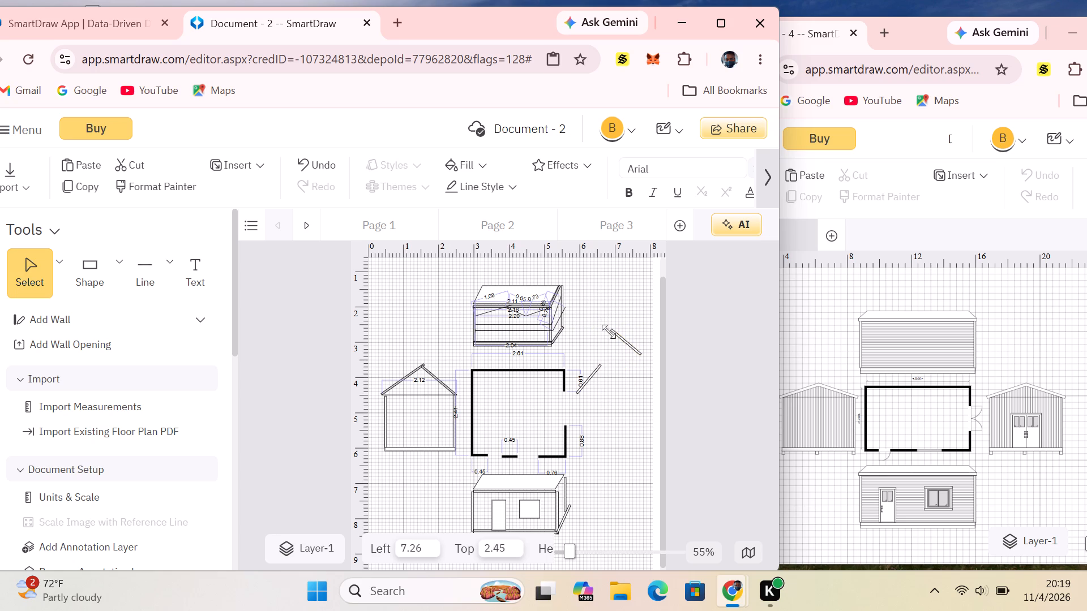
{"action": "left_click_drag", "start_coordinate": [609, 332], "coordinate": [609, 332]}
Move the right roof slope, kept as a thin bar, to meet the left slope at the peak, at about Left 7.01, Top 3.48.
{"action": "left_click_drag", "start_coordinate": [624, 342], "coordinate": [626, 381]}
{"action": "left_click_drag", "start_coordinate": [626, 381], "coordinate": [634, 352]}
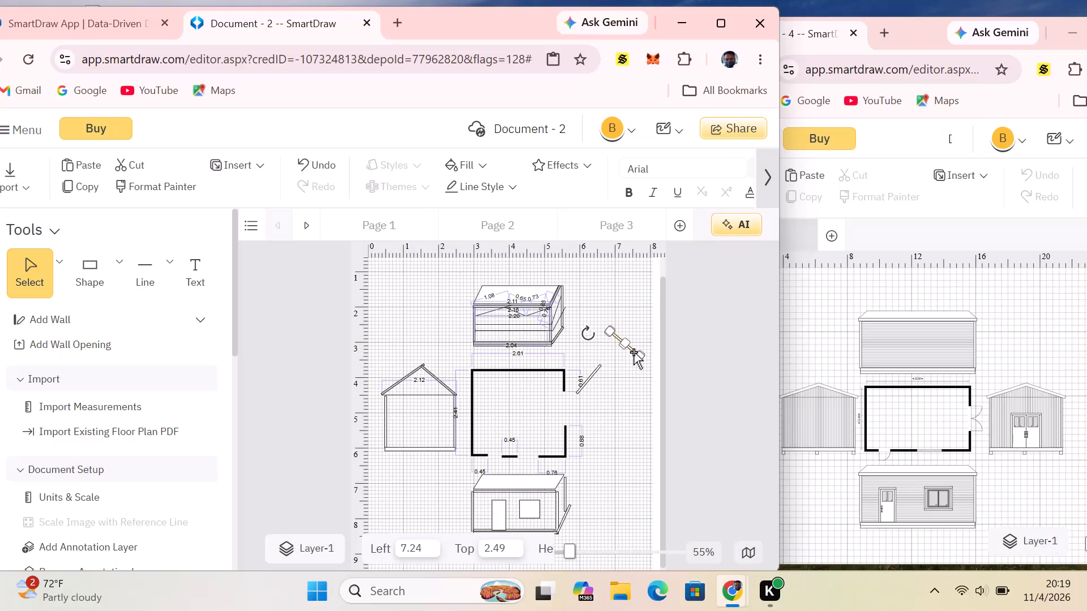
{"action": "left_click", "coordinate": [624, 342]}
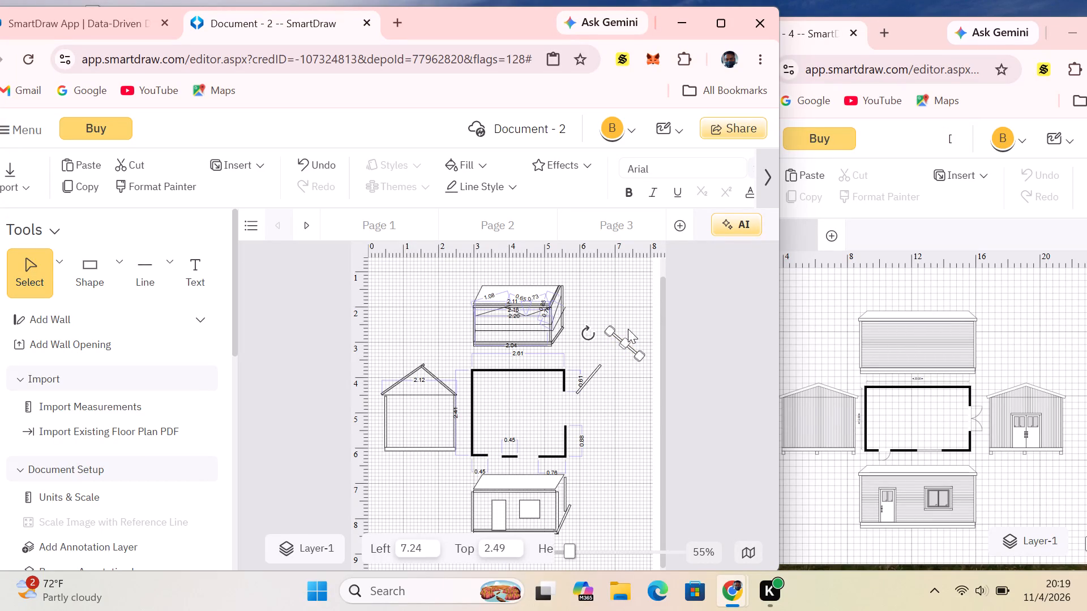
{"action": "left_click", "coordinate": [628, 328]}
{"action": "left_click_drag", "start_coordinate": [627, 343], "coordinate": [623, 376]}
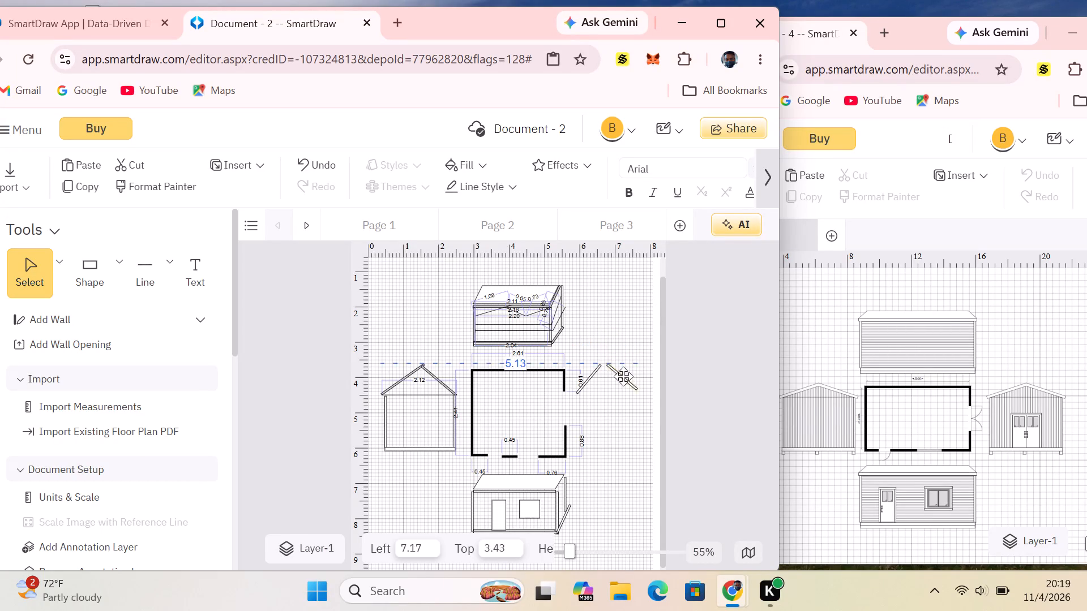
{"action": "left_click_drag", "start_coordinate": [623, 376], "coordinate": [617, 378]}
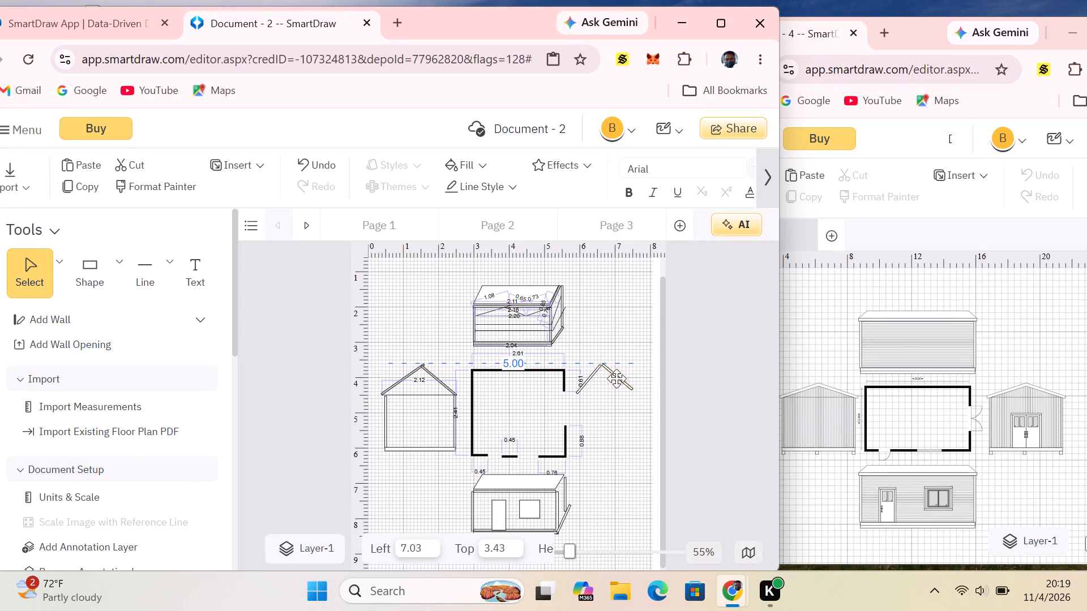
{"action": "left_click_drag", "start_coordinate": [617, 378], "coordinate": [619, 376]}
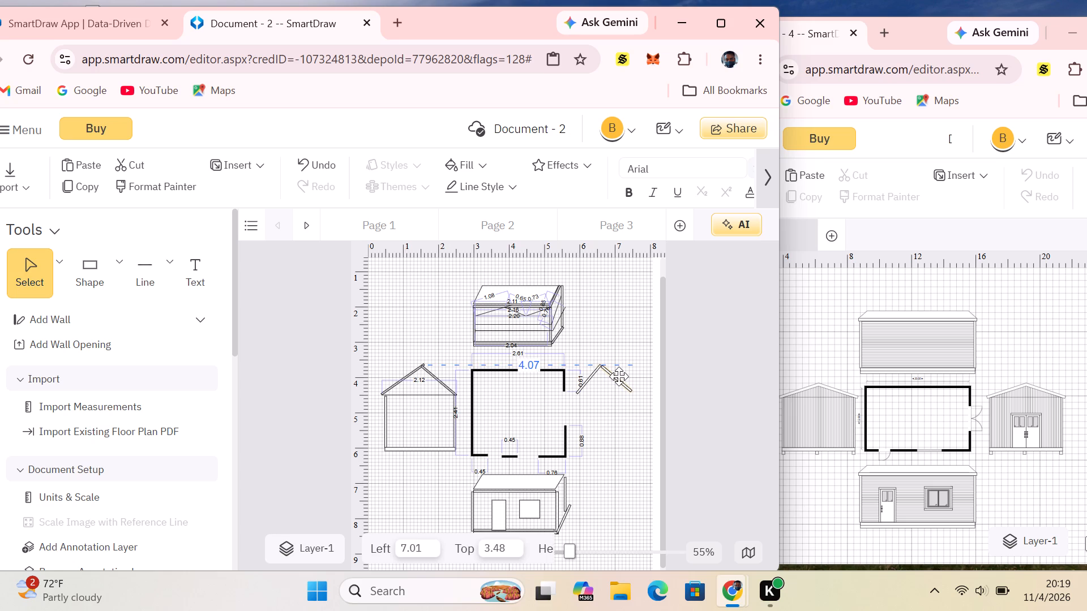
{"action": "left_click_drag", "start_coordinate": [619, 376], "coordinate": [618, 378]}
{"action": "left_click", "coordinate": [636, 341]}
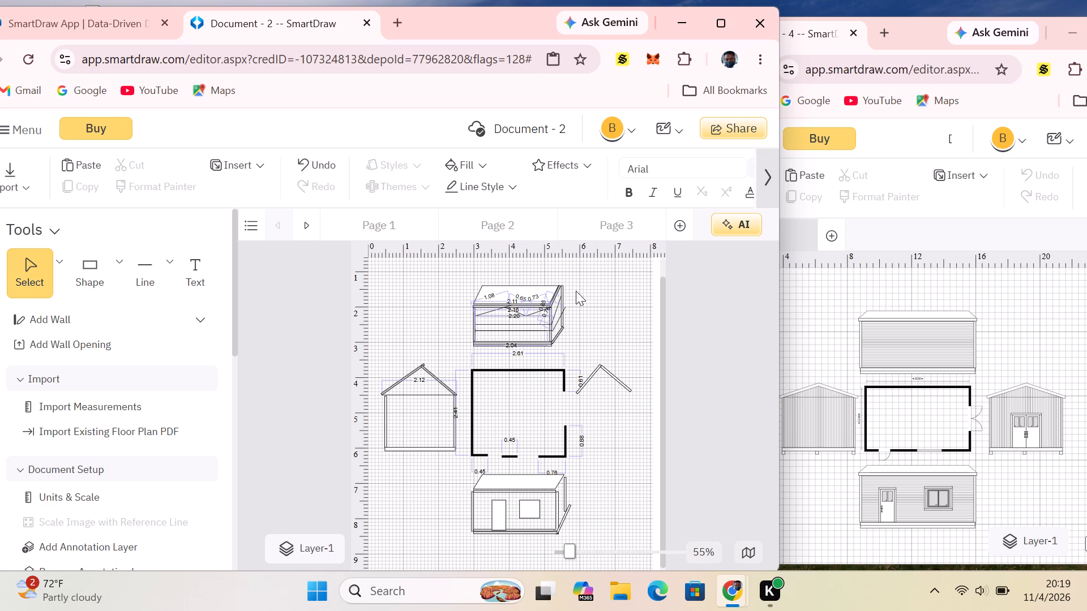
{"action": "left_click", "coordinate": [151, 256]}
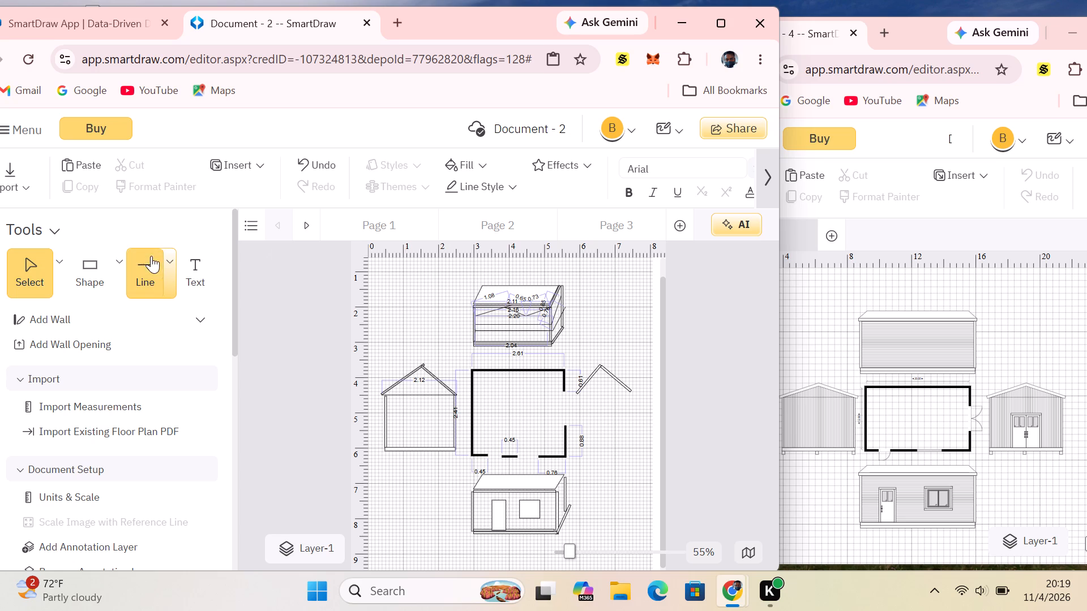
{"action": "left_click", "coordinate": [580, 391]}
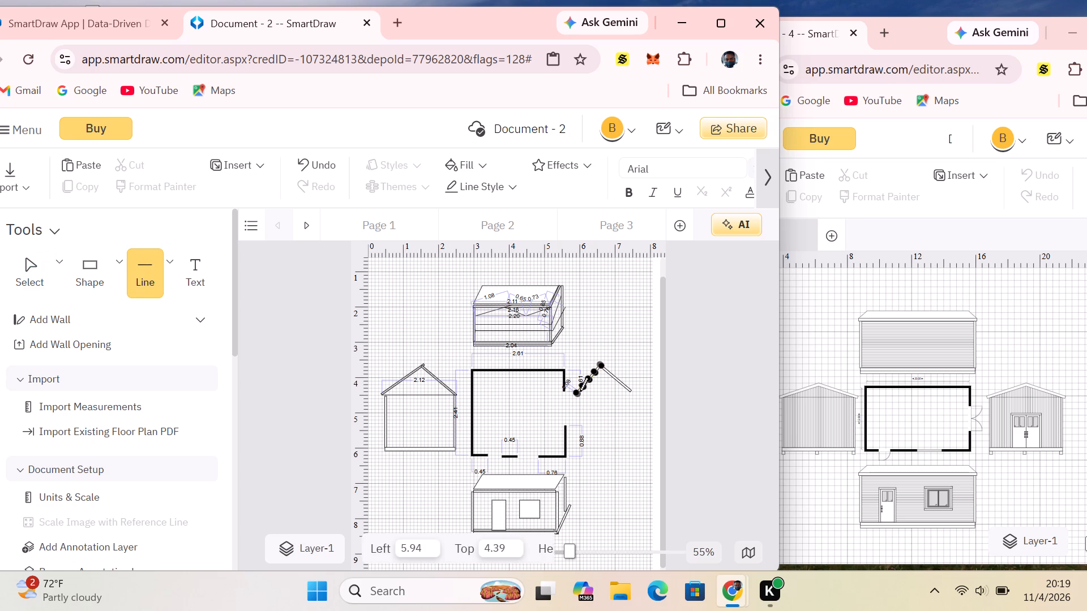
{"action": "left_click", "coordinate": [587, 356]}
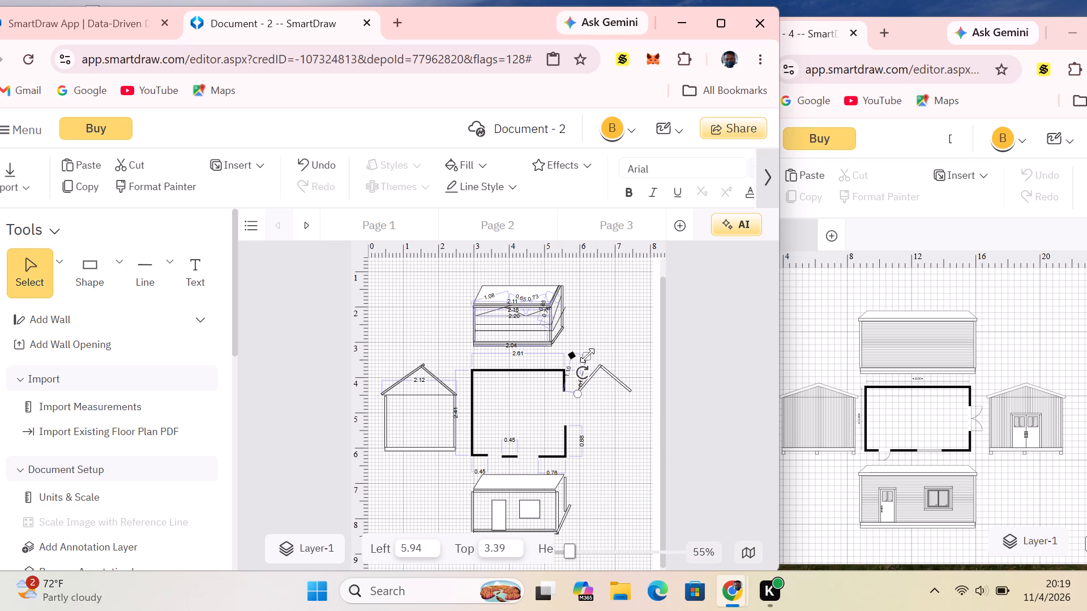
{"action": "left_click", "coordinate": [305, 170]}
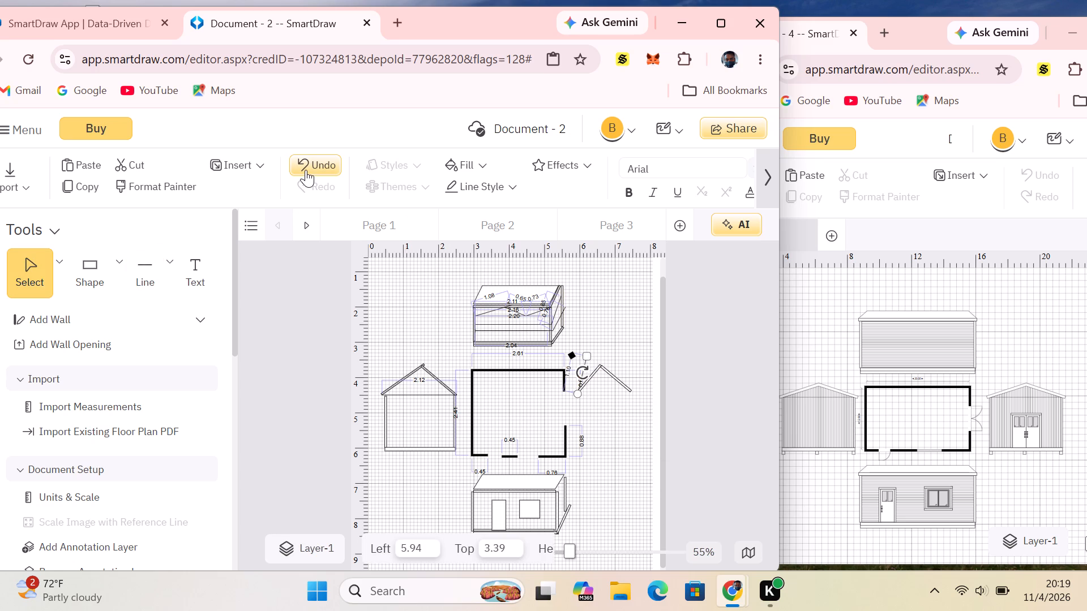
Draw a horizontal line about 1.20 long between the two roof slopes as the gable base of the right side elevation.
{"action": "left_click", "coordinate": [139, 268]}
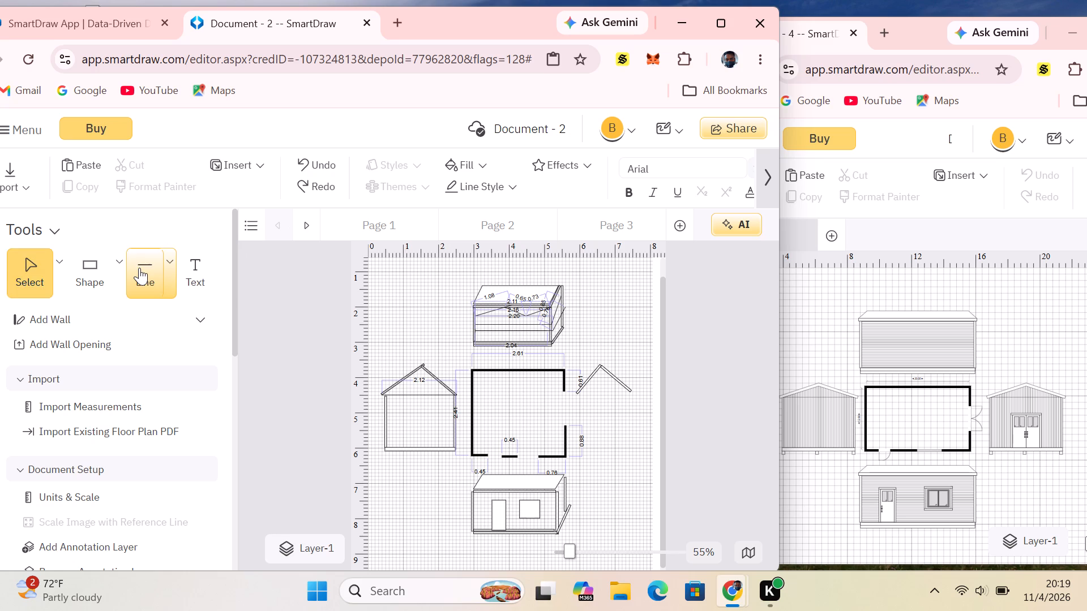
{"action": "left_click_drag", "start_coordinate": [584, 388], "coordinate": [627, 386]}
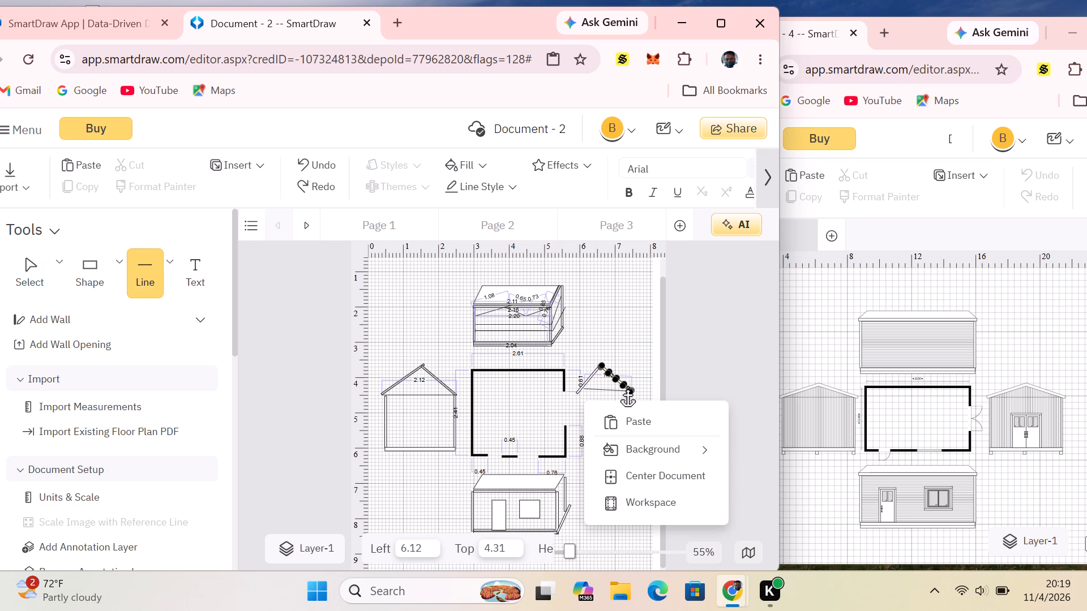
{"action": "left_click_drag", "start_coordinate": [627, 386], "coordinate": [627, 388]}
{"action": "left_click_drag", "start_coordinate": [627, 388], "coordinate": [626, 388]}
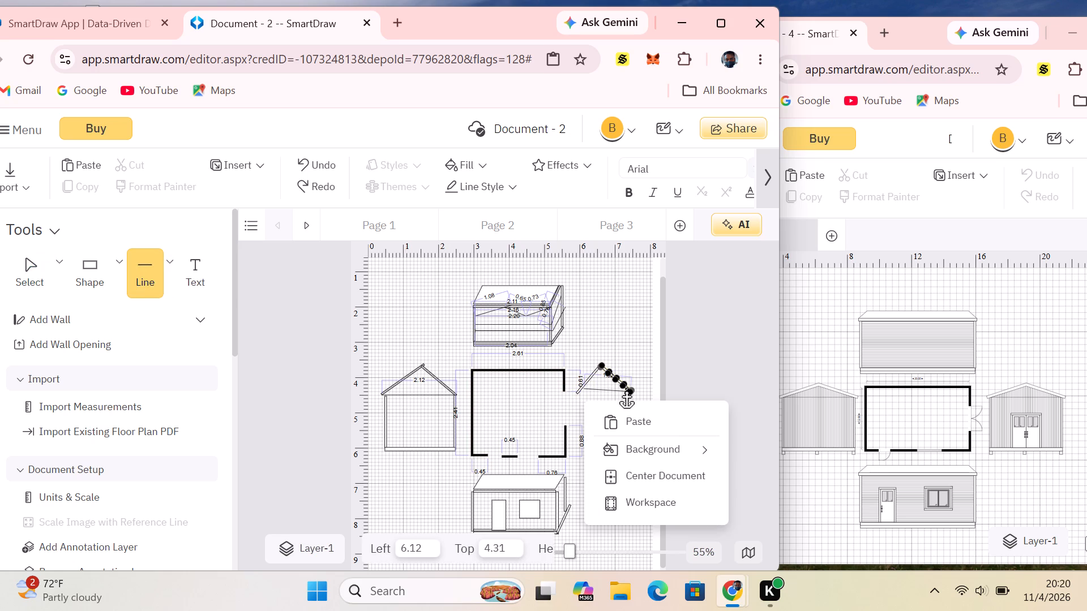
{"action": "left_click_drag", "start_coordinate": [626, 388], "coordinate": [626, 389]}
{"action": "left_click", "coordinate": [636, 351]}
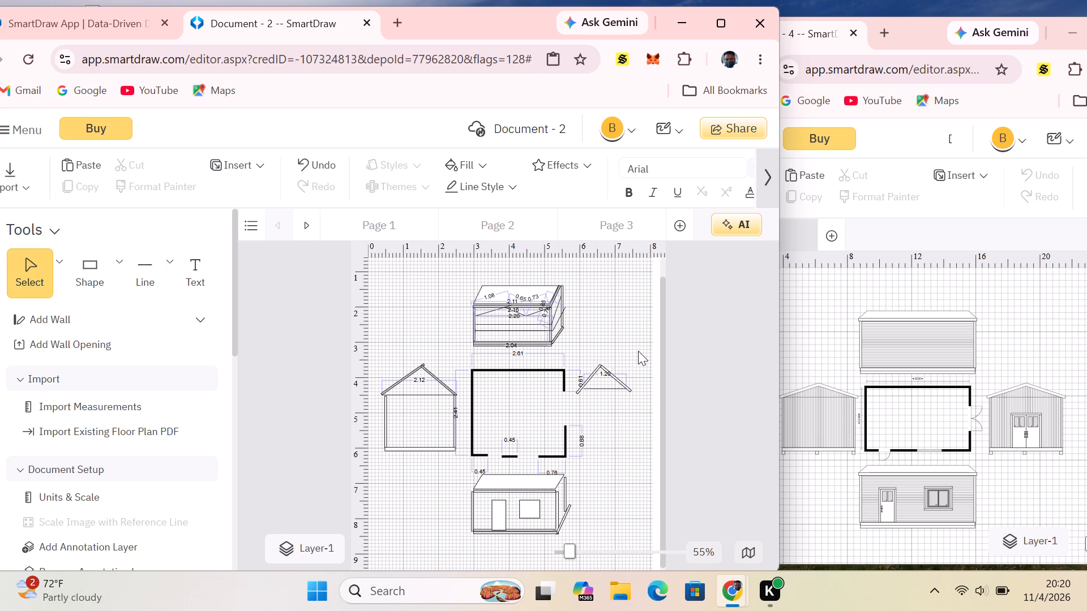
Paste a vertical bar under the left roof slope at about Left 6.12, Top 4.41, and size it as the left wall.
{"action": "right_click", "coordinate": [624, 286]}
{"action": "left_click", "coordinate": [658, 325]}
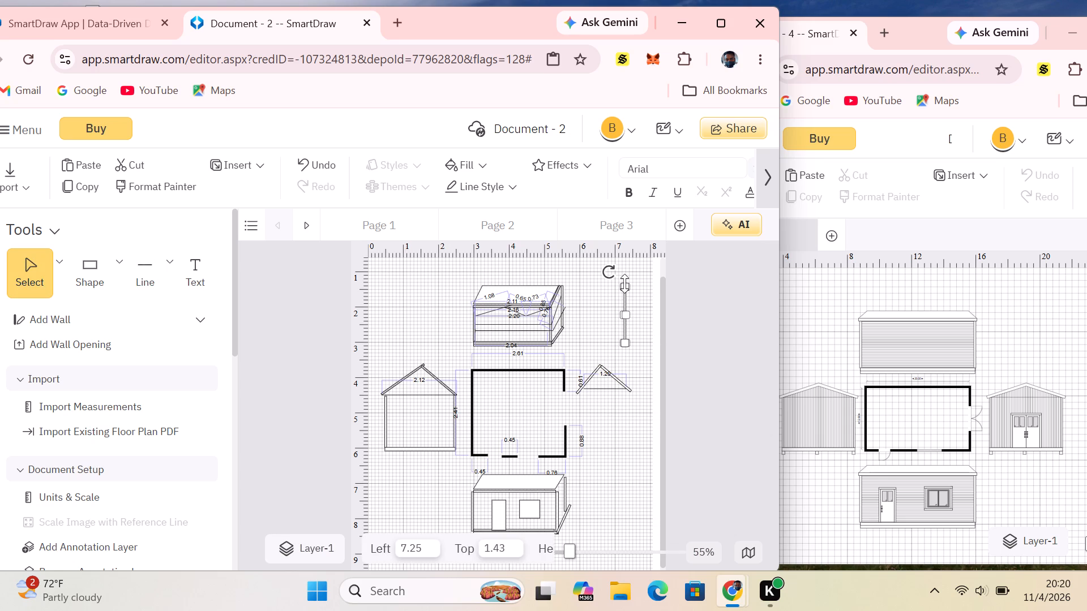
{"action": "left_click_drag", "start_coordinate": [624, 283], "coordinate": [623, 309]}
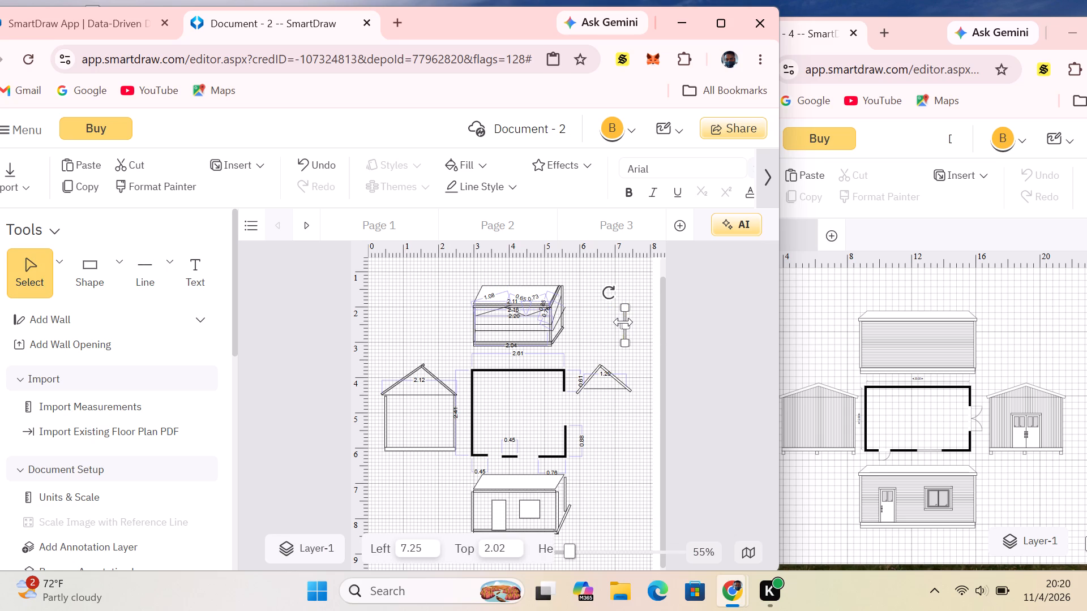
{"action": "left_click", "coordinate": [623, 322]}
{"action": "left_click", "coordinate": [641, 321]}
{"action": "left_click_drag", "start_coordinate": [624, 322], "coordinate": [582, 405]}
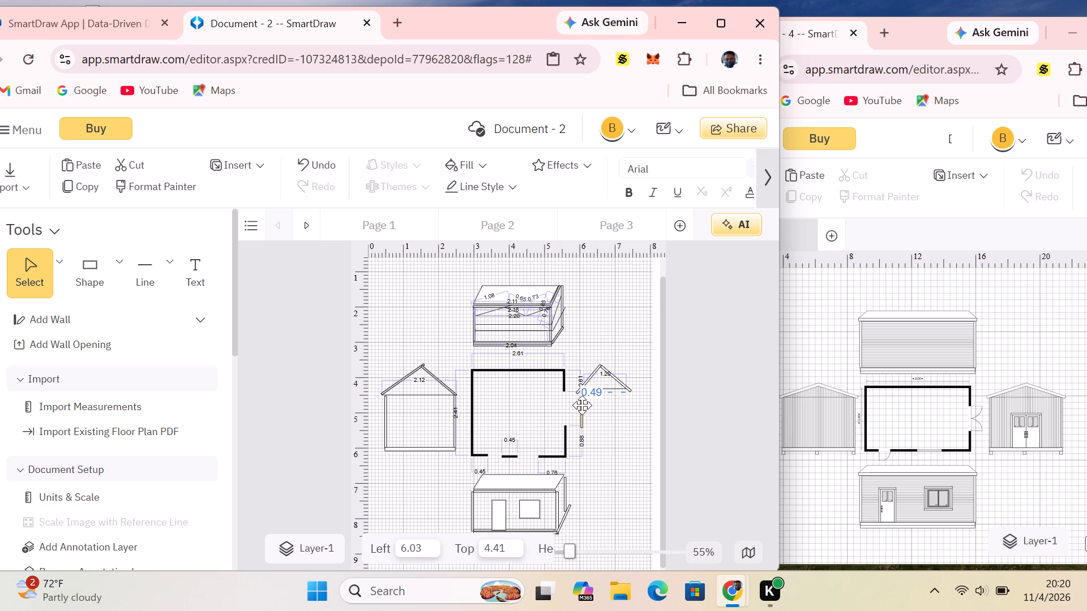
{"action": "left_click_drag", "start_coordinate": [582, 405], "coordinate": [584, 405]}
{"action": "left_click", "coordinate": [606, 401]}
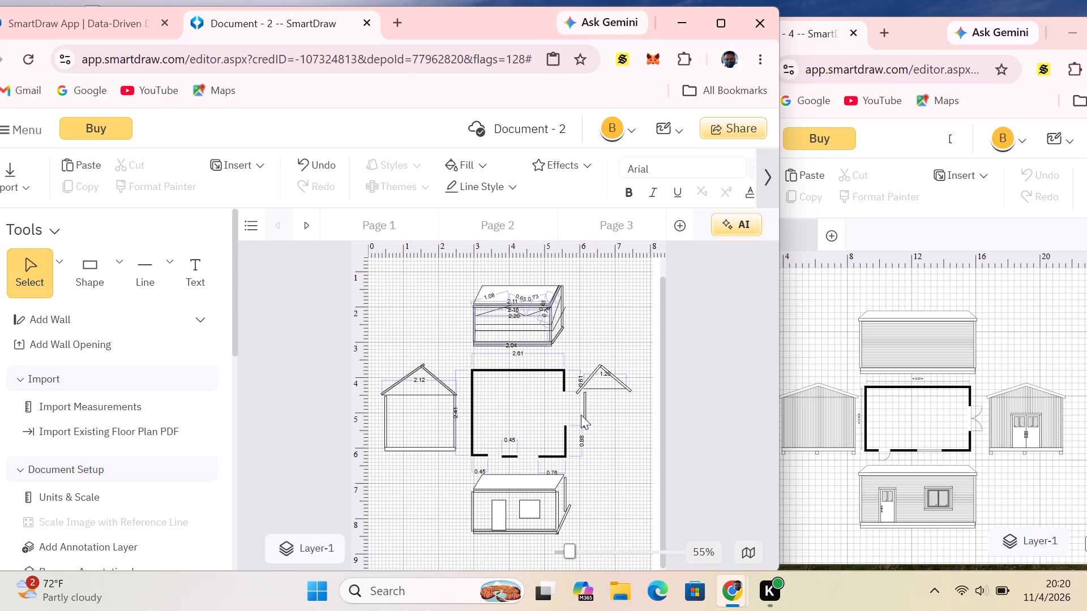
{"action": "left_click", "coordinate": [586, 405]}
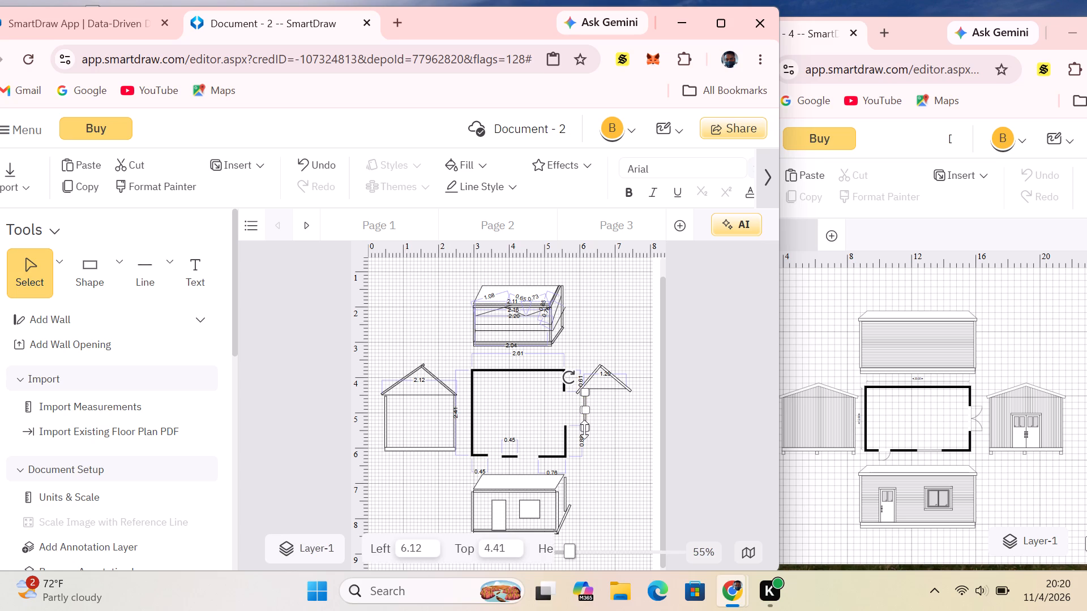
{"action": "left_click_drag", "start_coordinate": [585, 426], "coordinate": [585, 445]}
{"action": "left_click", "coordinate": [624, 413]}
Paste a second vertical bar as the right wall at about Left 7.38, Top 4.41, and level the lower ends of both walls.
{"action": "right_click", "coordinate": [629, 399]}
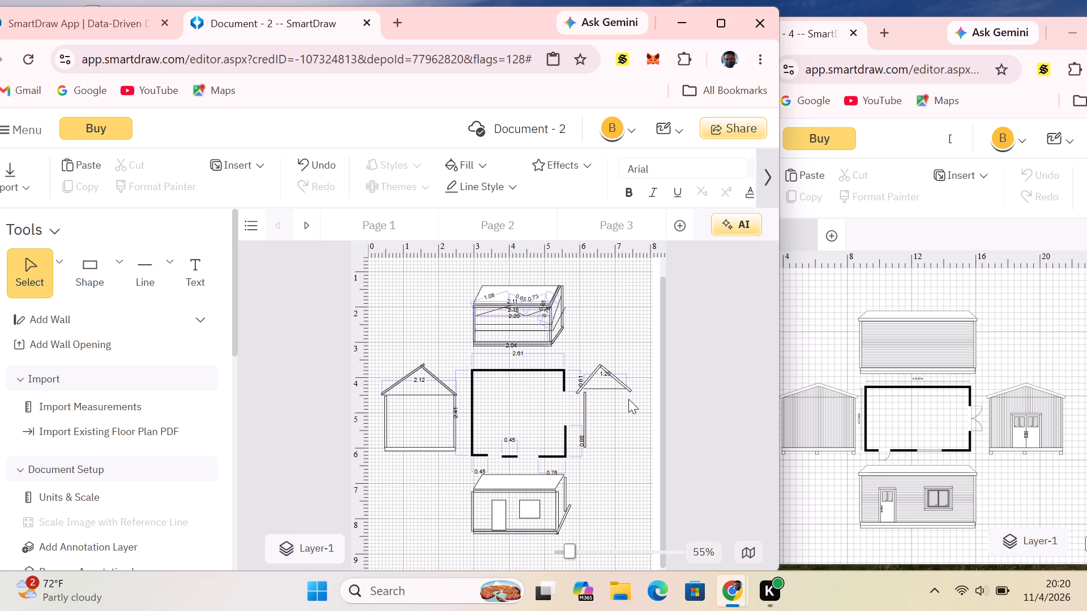
{"action": "left_click", "coordinate": [669, 440]}
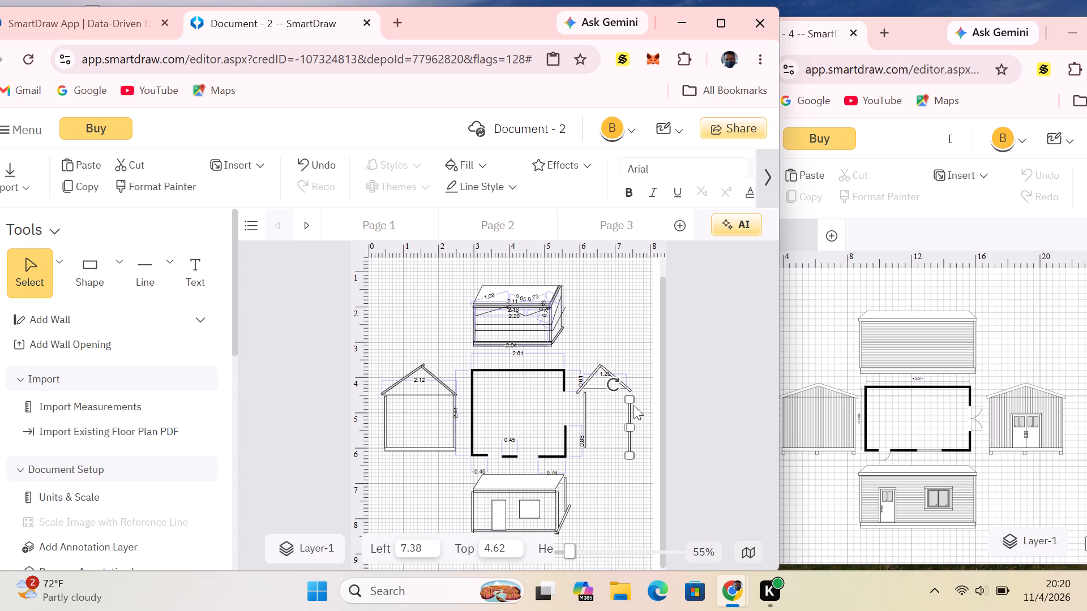
{"action": "left_click_drag", "start_coordinate": [632, 397], "coordinate": [631, 393]}
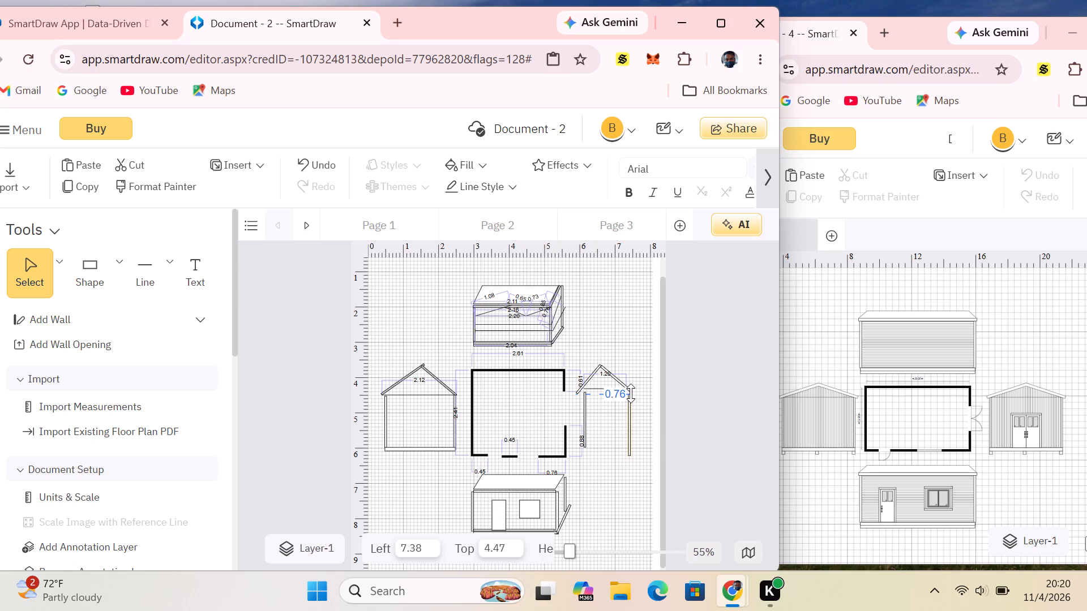
{"action": "left_click_drag", "start_coordinate": [631, 393], "coordinate": [629, 391]}
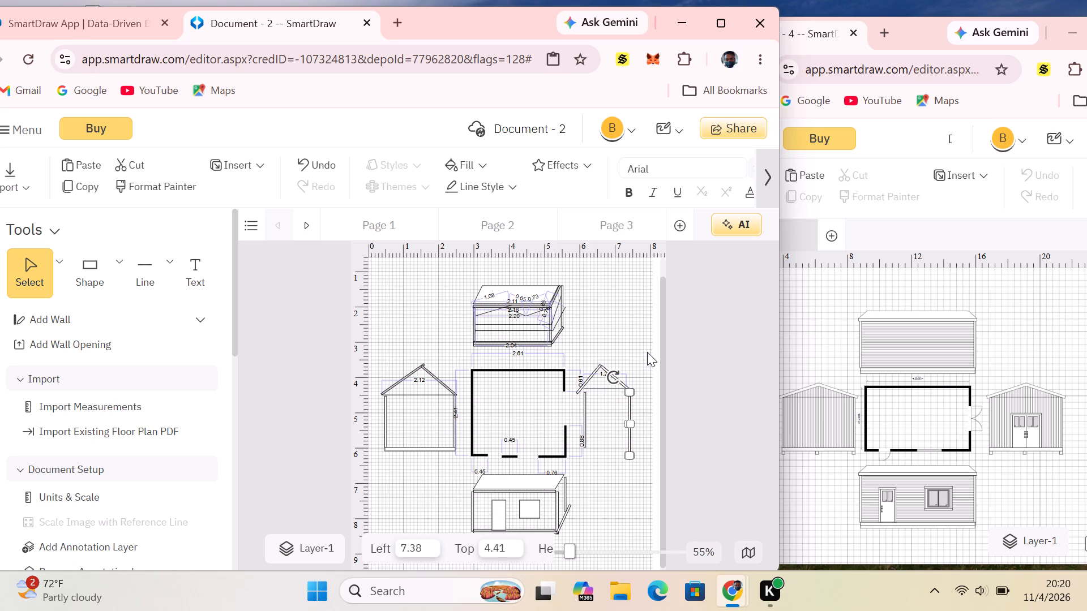
{"action": "left_click", "coordinate": [647, 352]}
{"action": "left_click", "coordinate": [627, 438]}
{"action": "left_click_drag", "start_coordinate": [628, 453], "coordinate": [627, 444]}
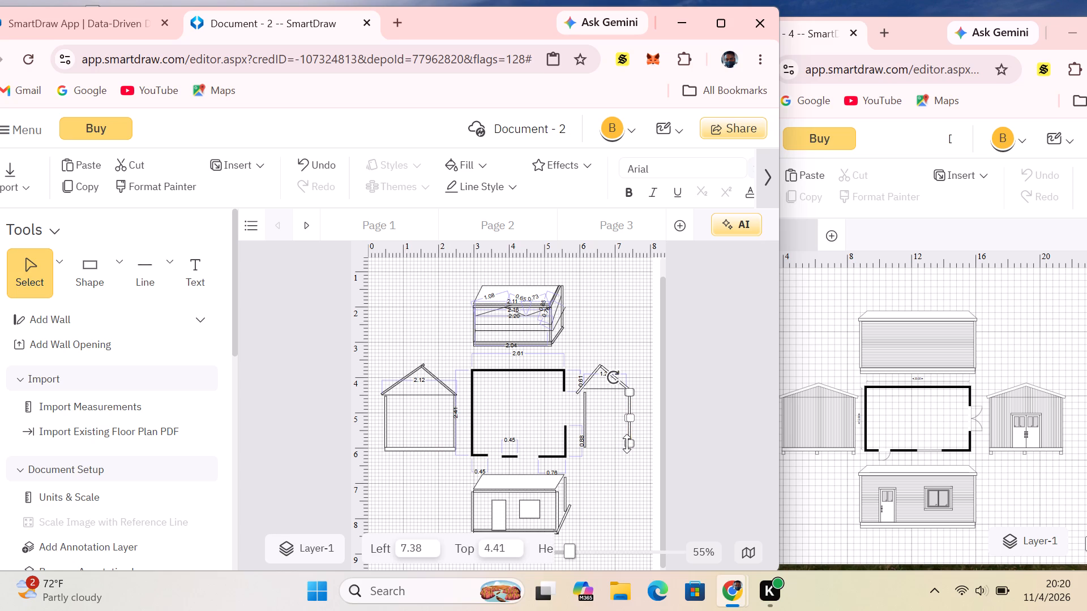
{"action": "left_click", "coordinate": [585, 434]}
{"action": "left_click", "coordinate": [585, 444]}
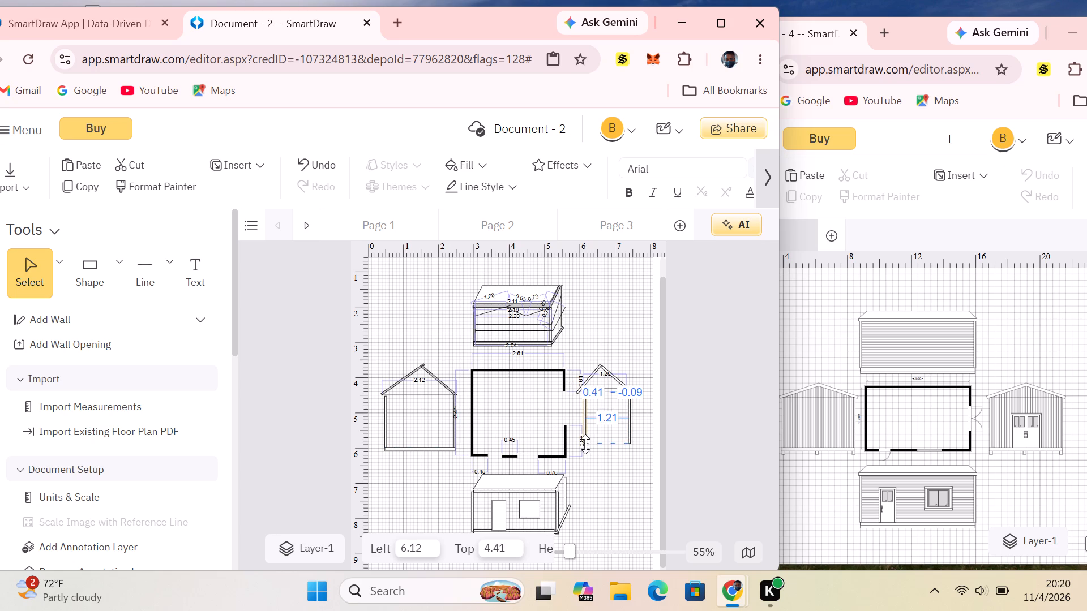
{"action": "left_click", "coordinate": [611, 464]}
Paste a bar, rotate it to horizontal and place it across the wall bottoms as the base, at about Left 6.78, Top 5.14.
{"action": "right_click", "coordinate": [611, 464]}
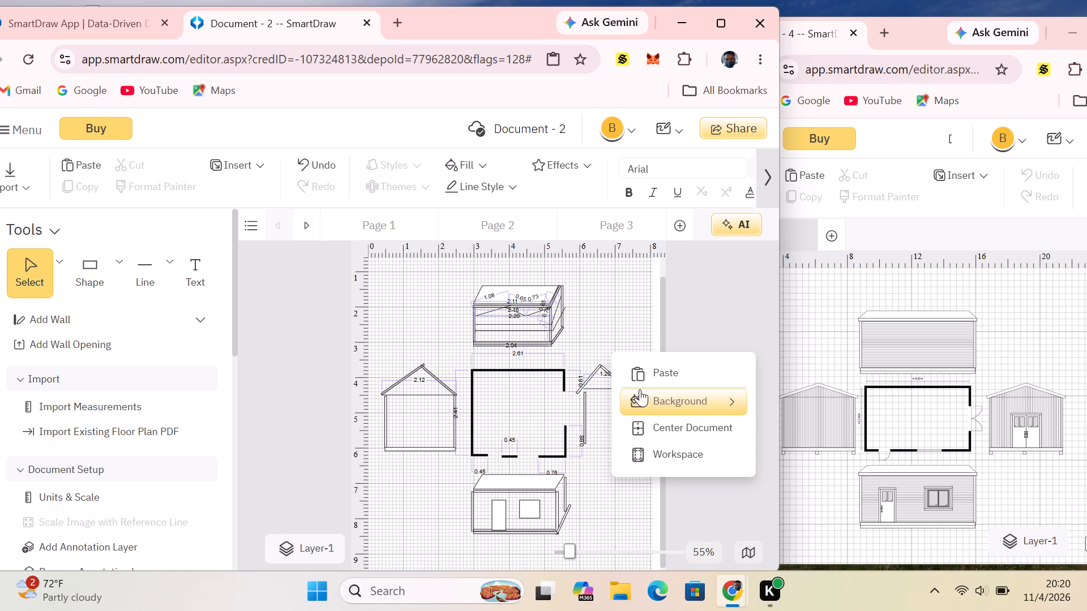
{"action": "left_click", "coordinate": [679, 367]}
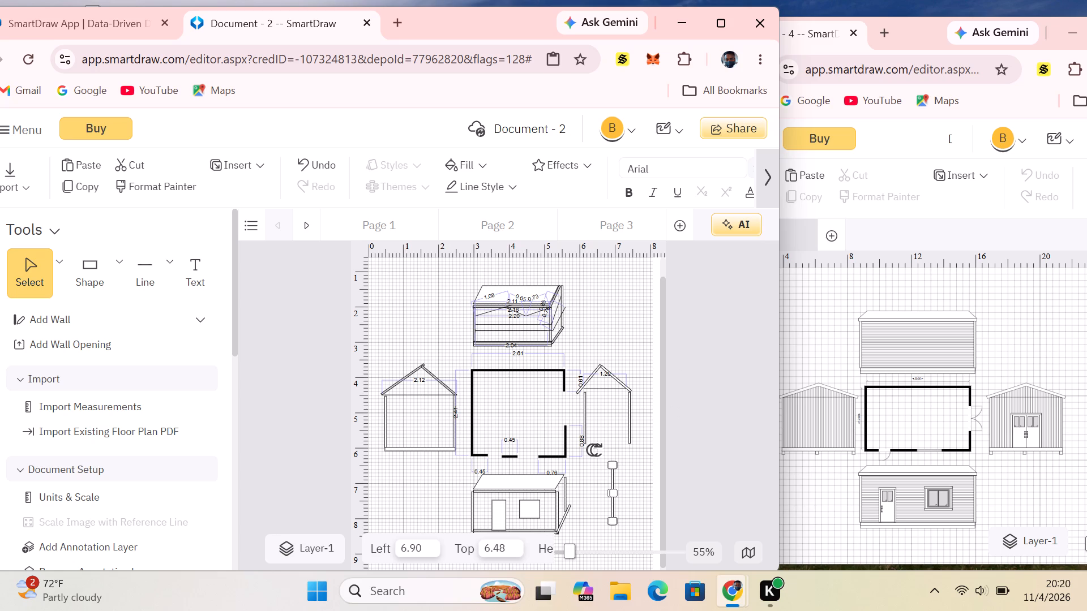
{"action": "left_click_drag", "start_coordinate": [600, 453], "coordinate": [582, 500]}
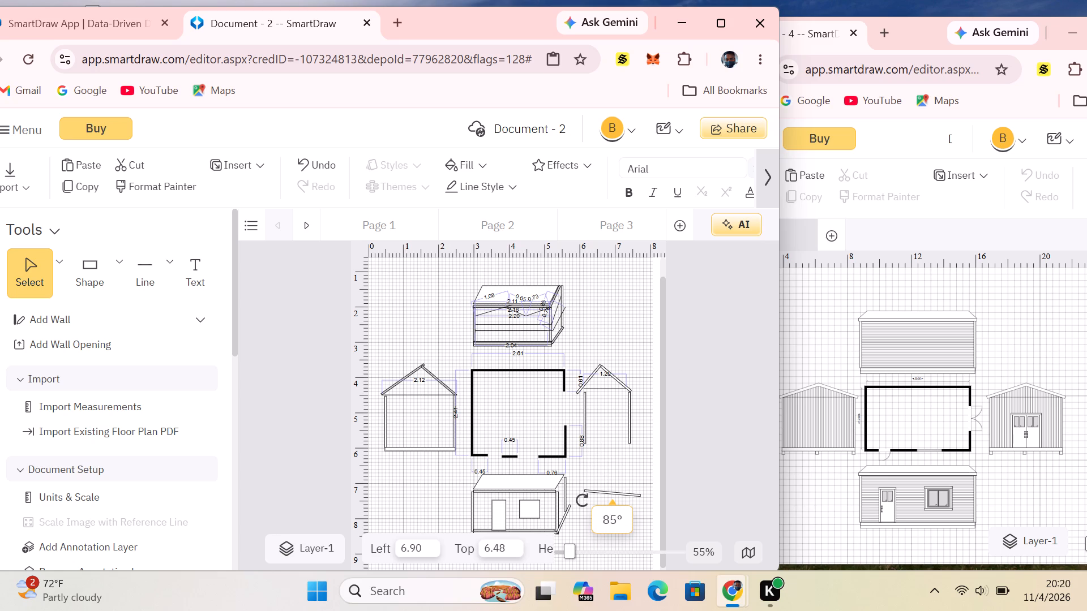
{"action": "left_click_drag", "start_coordinate": [582, 500], "coordinate": [582, 501]}
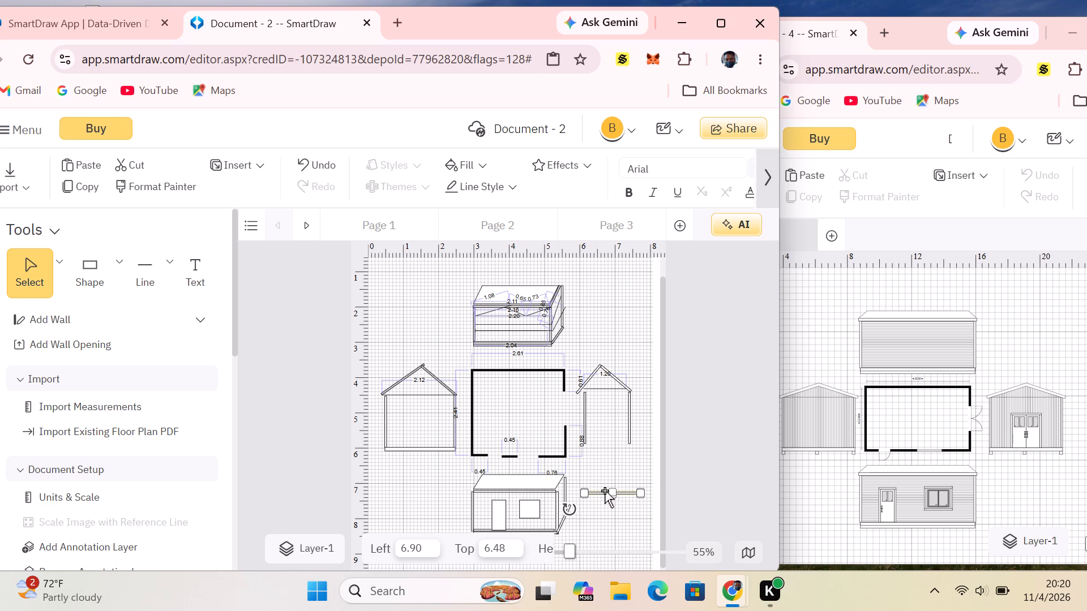
{"action": "left_click_drag", "start_coordinate": [611, 494], "coordinate": [603, 493]}
{"action": "left_click", "coordinate": [612, 460]}
{"action": "left_click_drag", "start_coordinate": [614, 494], "coordinate": [610, 458]}
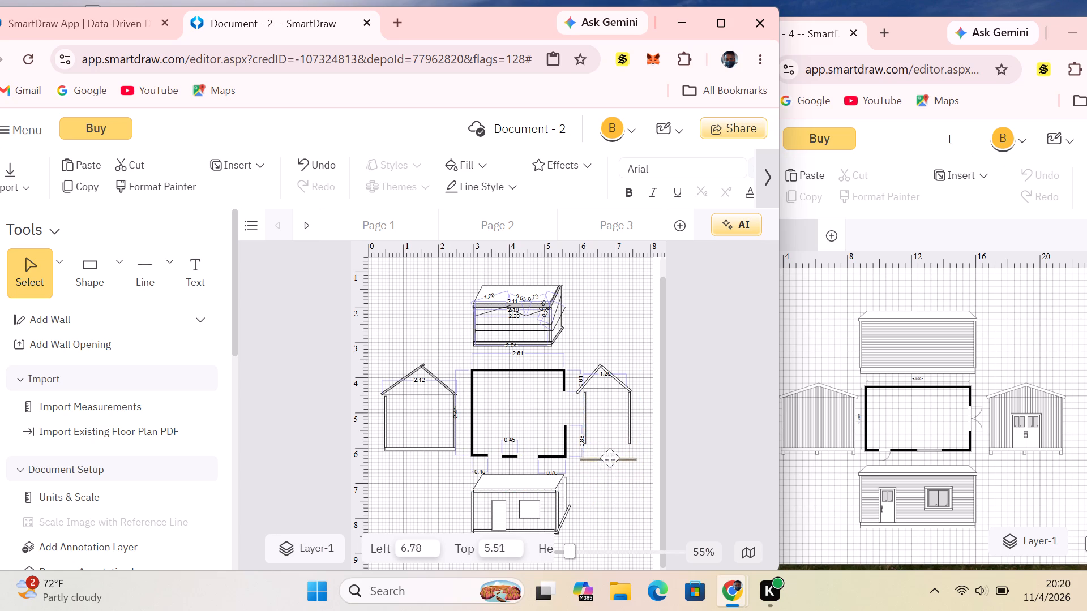
{"action": "left_click_drag", "start_coordinate": [610, 458], "coordinate": [611, 446]}
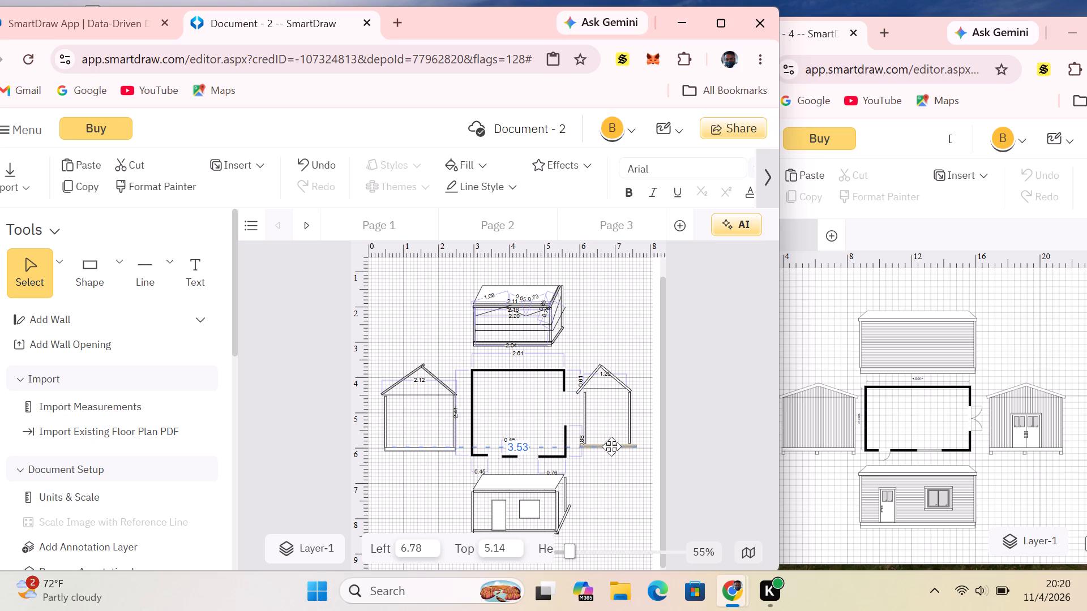
{"action": "left_click_drag", "start_coordinate": [611, 446], "coordinate": [610, 446]}
{"action": "left_click", "coordinate": [611, 462]}
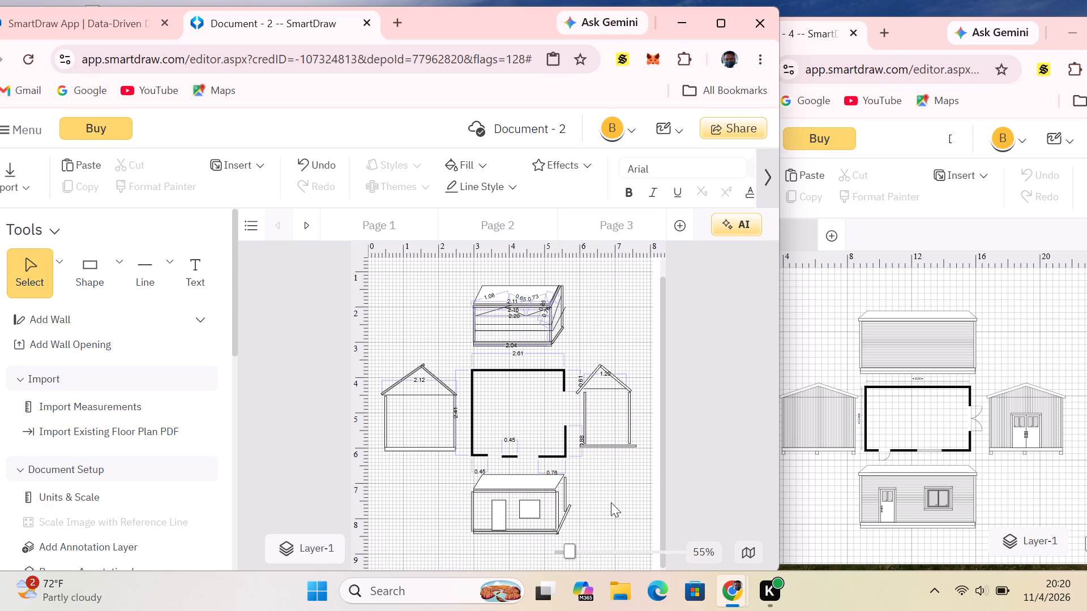
Paste a vertical bar below the right side elevation, shorten it and widen it into a narrow upright rectangle as a door leaf.
{"action": "right_click", "coordinate": [609, 502]}
{"action": "left_click", "coordinate": [669, 406]}
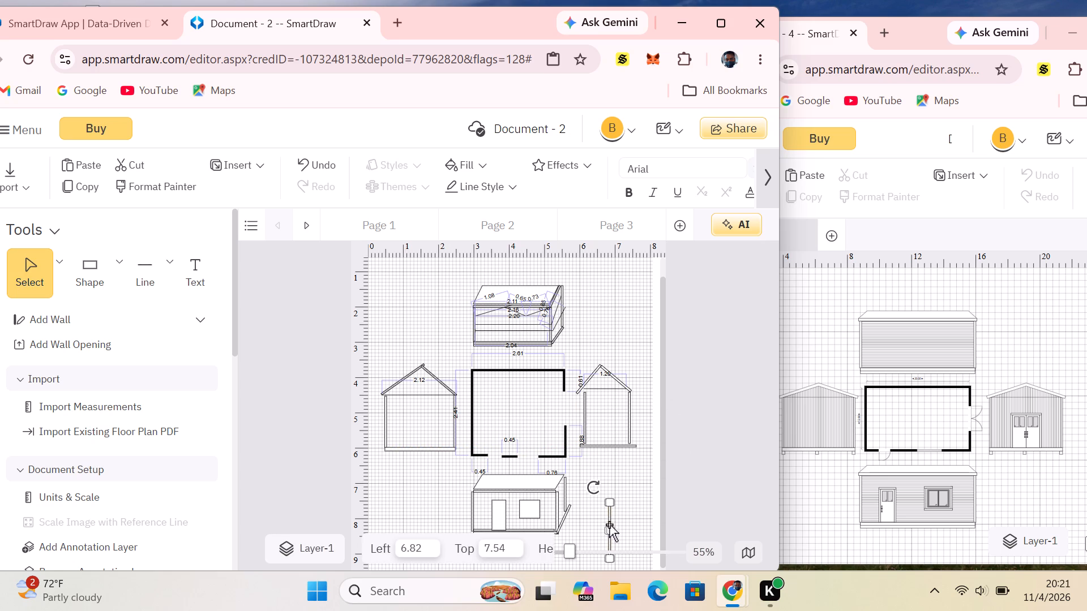
{"action": "left_click_drag", "start_coordinate": [609, 500], "coordinate": [608, 525]}
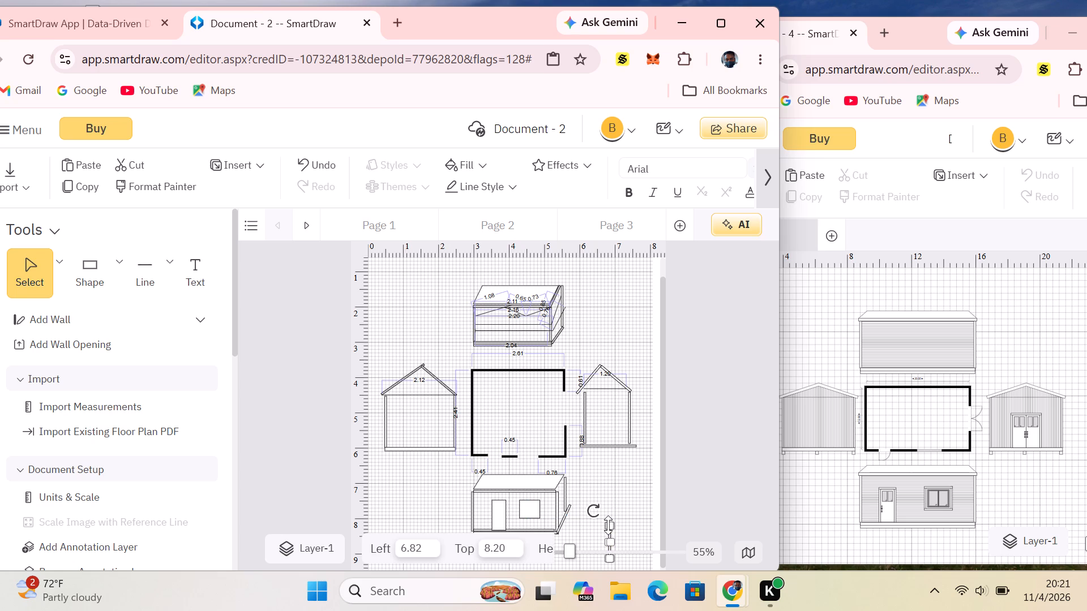
{"action": "left_click", "coordinate": [630, 513]}
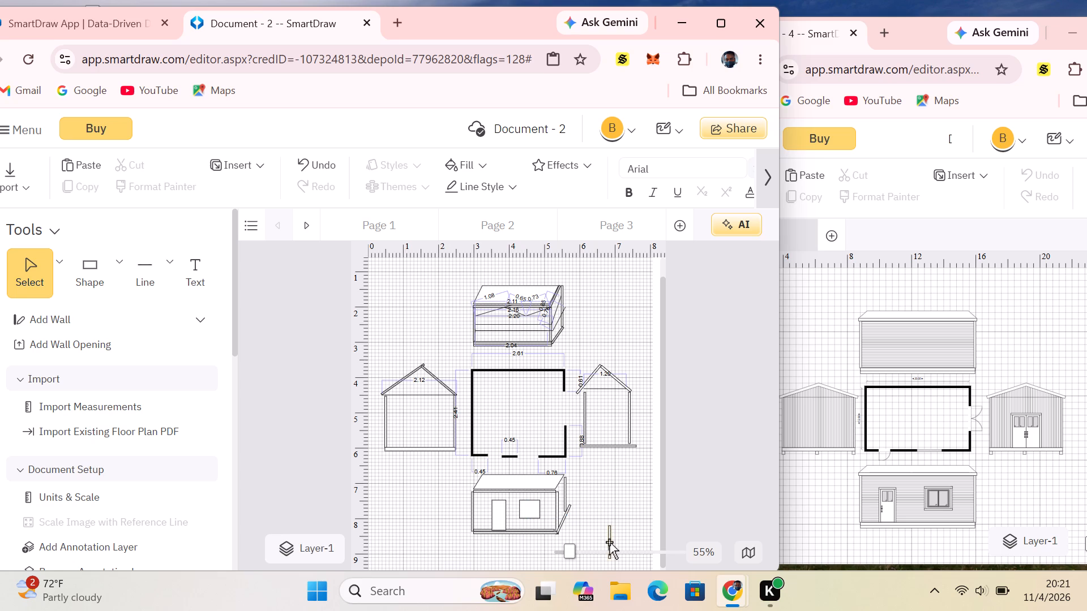
{"action": "left_click_drag", "start_coordinate": [609, 542], "coordinate": [597, 492]}
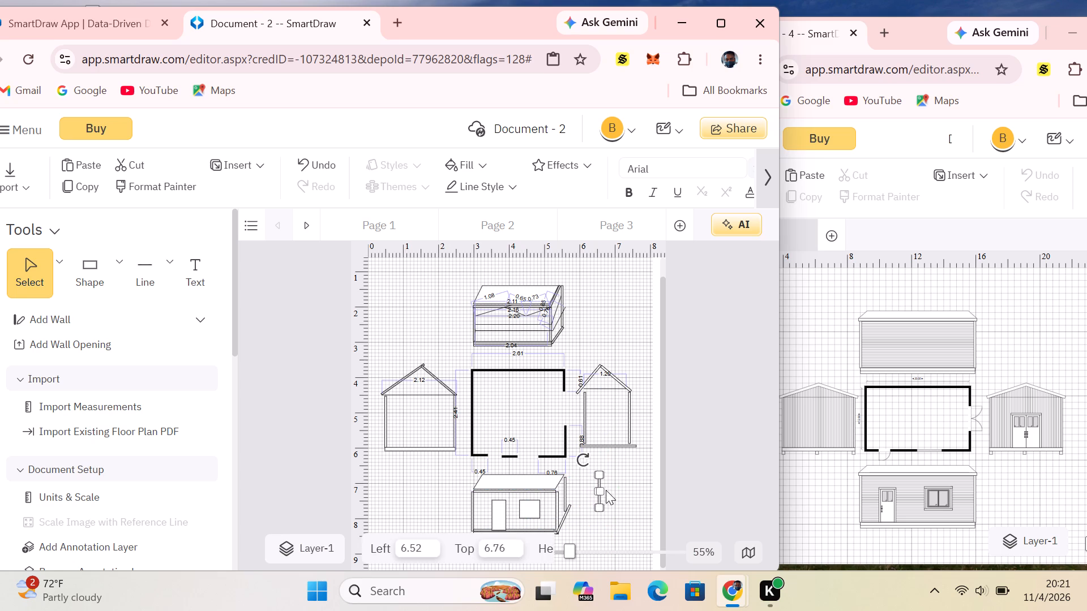
{"action": "left_click_drag", "start_coordinate": [601, 477], "coordinate": [609, 480]}
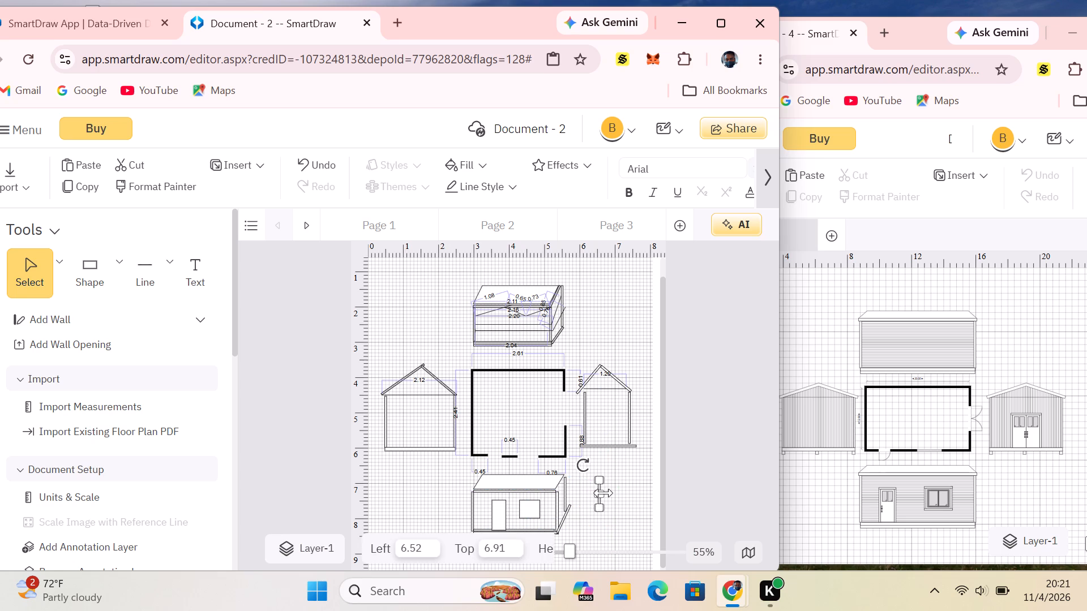
{"action": "left_click", "coordinate": [603, 493]}
{"action": "left_click", "coordinate": [615, 488]}
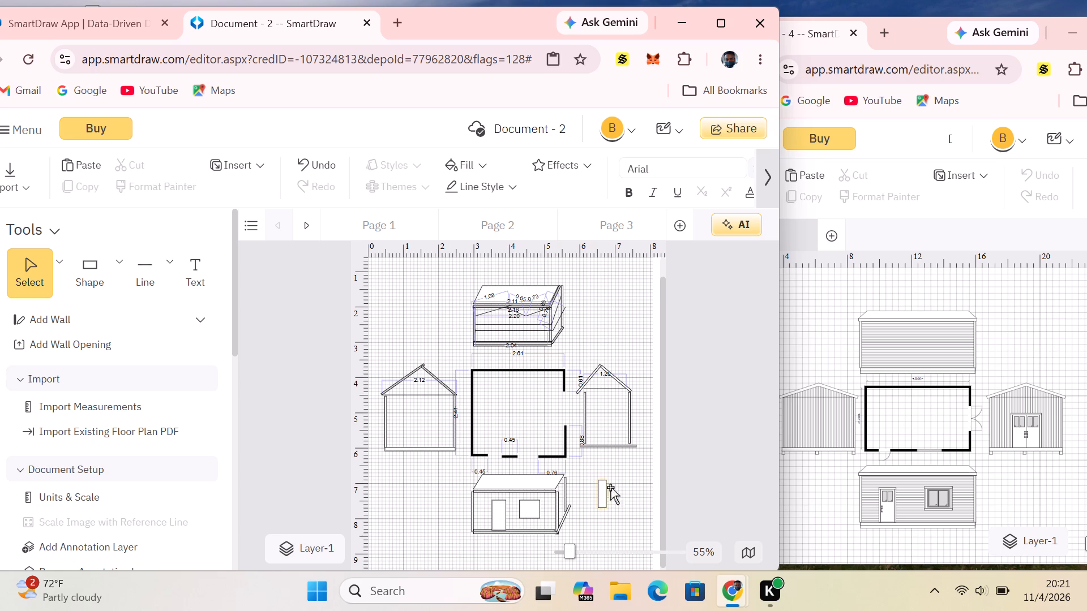
Paste another vertical bar beside the door leaf, shorten it and place it close to the leaf's right side at about Top 7.01.
{"action": "right_click", "coordinate": [622, 487]}
{"action": "left_click", "coordinate": [674, 395]}
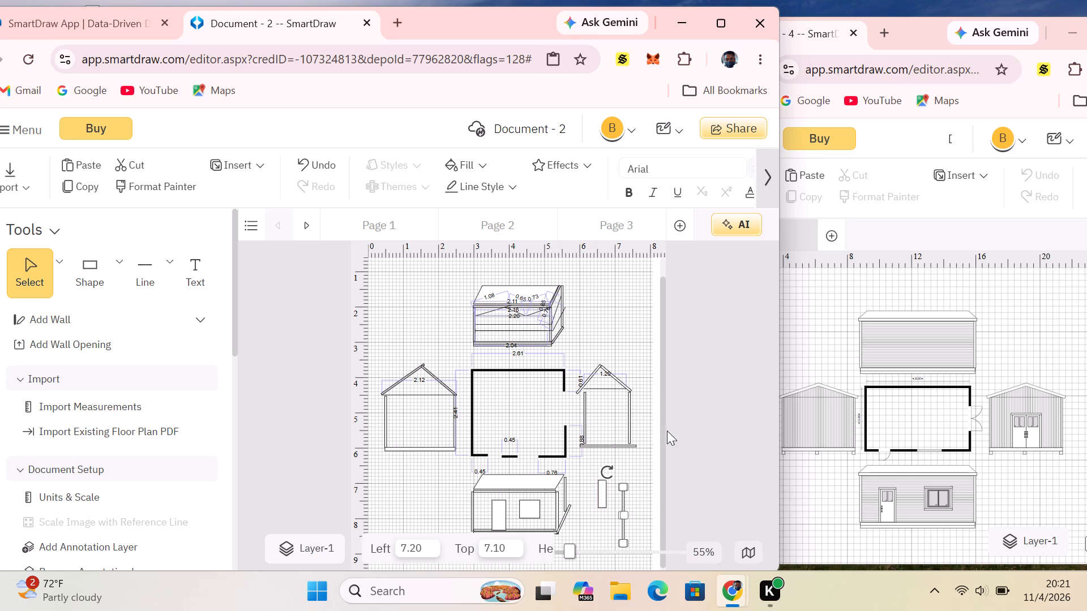
{"action": "left_click", "coordinate": [624, 547]}
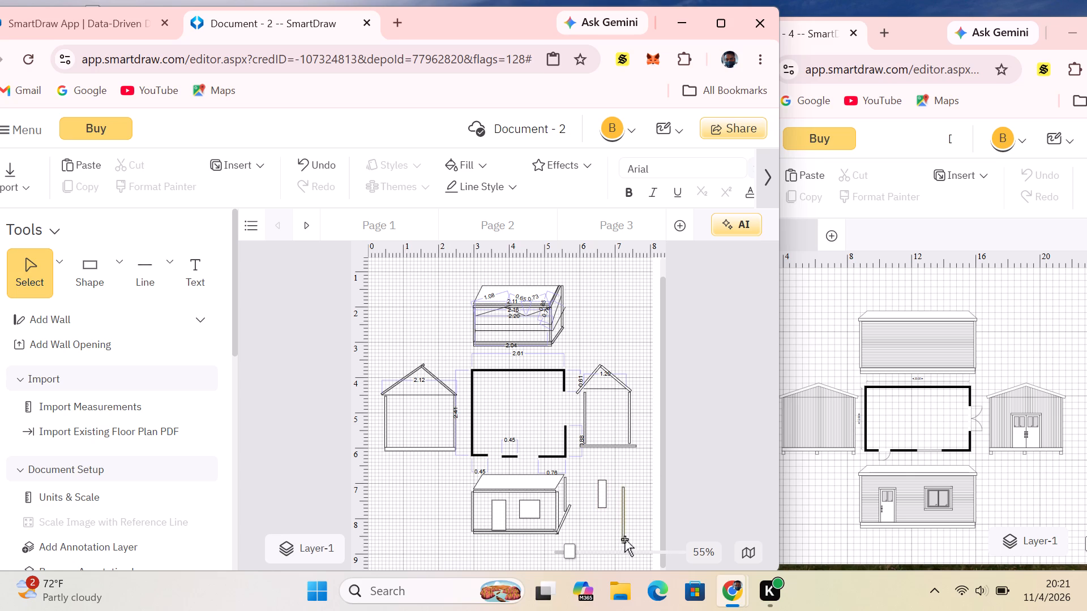
{"action": "left_click", "coordinate": [623, 537]}
{"action": "left_click", "coordinate": [624, 539]}
{"action": "left_click_drag", "start_coordinate": [622, 544], "coordinate": [614, 506]}
{"action": "left_click_drag", "start_coordinate": [624, 497], "coordinate": [619, 497]}
{"action": "left_click", "coordinate": [634, 477]}
{"action": "left_click_drag", "start_coordinate": [620, 496], "coordinate": [611, 493]}
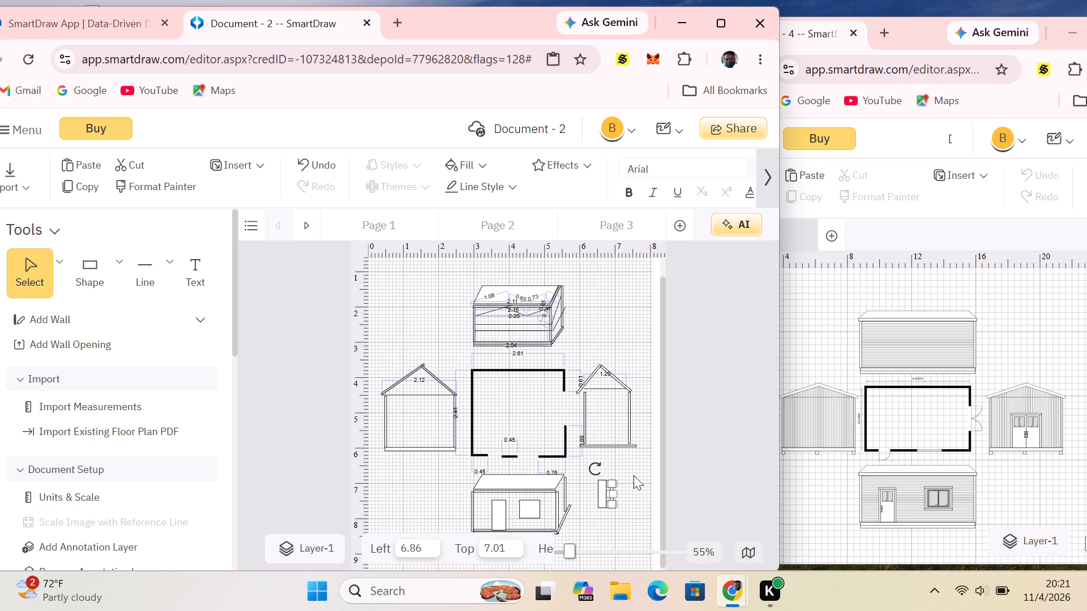
{"action": "left_click", "coordinate": [634, 475]}
Move the door leaf into the right side elevation, standing just above the base near the middle of the wall.
{"action": "left_click_drag", "start_coordinate": [604, 490], "coordinate": [596, 432]}
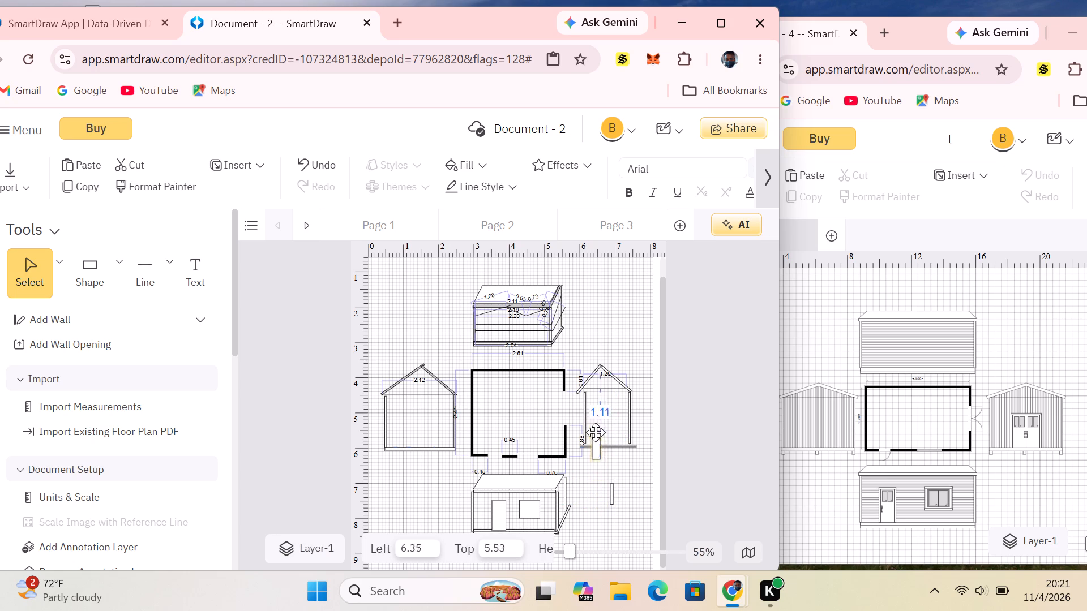
{"action": "left_click_drag", "start_coordinate": [596, 432], "coordinate": [603, 429]}
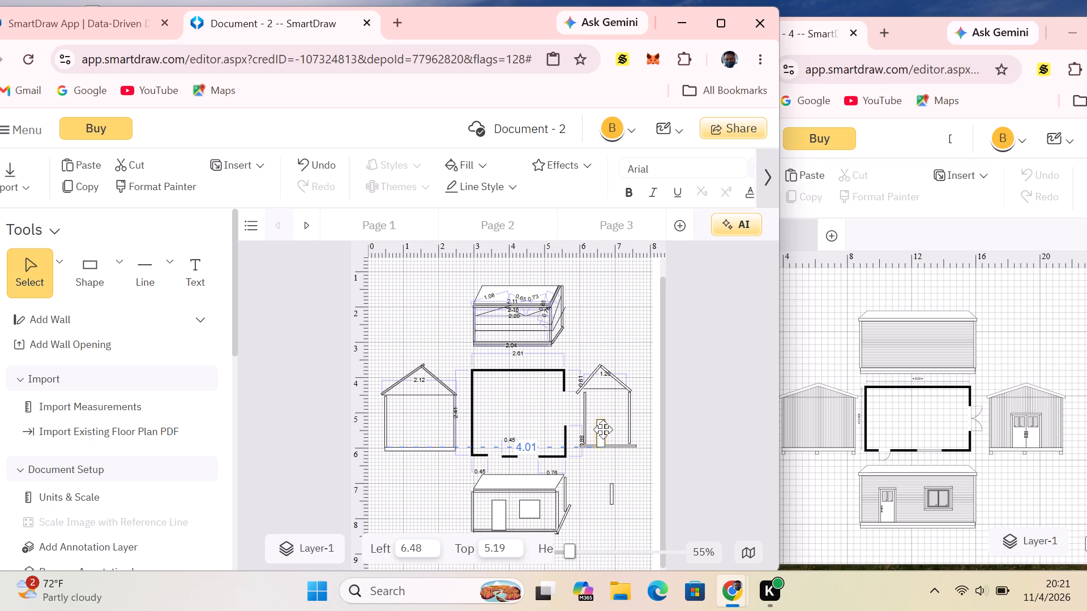
{"action": "left_click_drag", "start_coordinate": [603, 429], "coordinate": [602, 428]}
{"action": "left_click", "coordinate": [639, 410]}
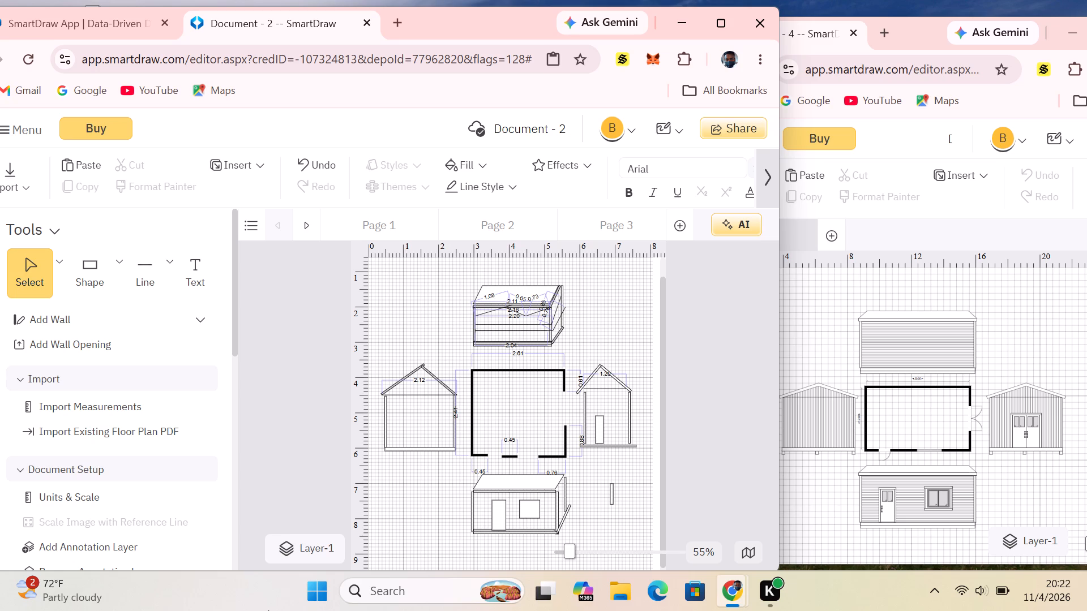
Widen the remaining short bar into a second door leaf and place it beside the first at about Left 6.71, Top 5.24.
{"action": "left_click", "coordinate": [613, 492]}
{"action": "left_click_drag", "start_coordinate": [613, 493], "coordinate": [604, 490]}
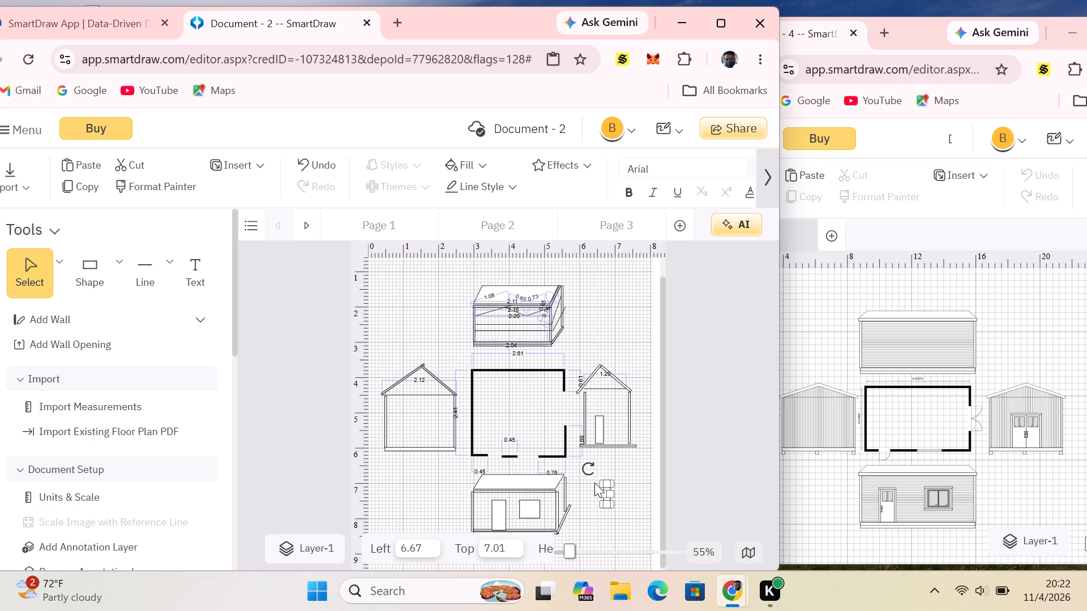
{"action": "left_click", "coordinate": [606, 501]}
{"action": "left_click", "coordinate": [604, 493]}
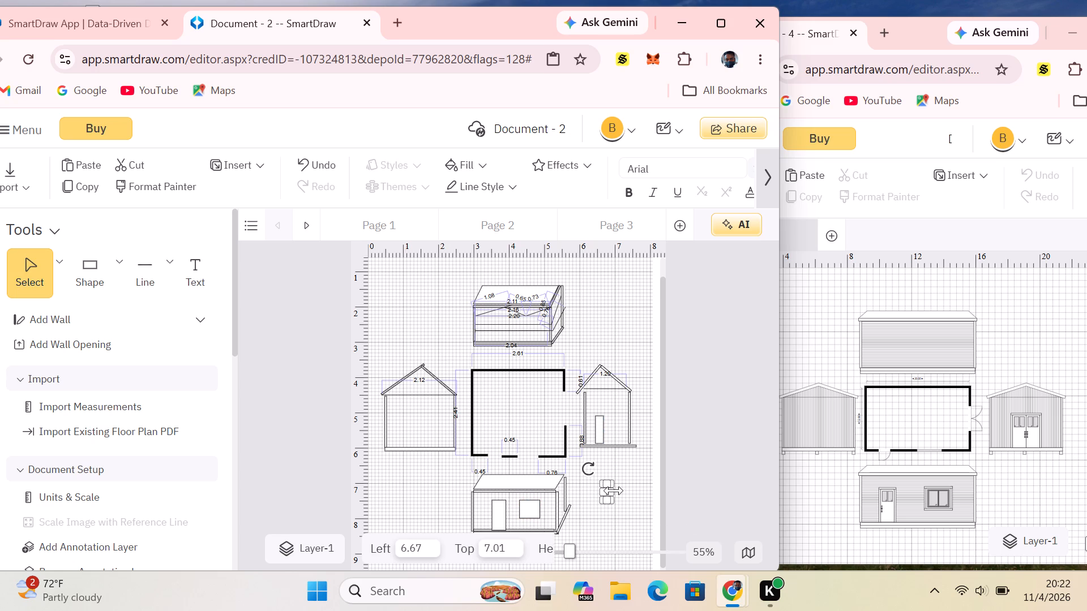
{"action": "left_click", "coordinate": [617, 490]}
{"action": "left_click_drag", "start_coordinate": [608, 495], "coordinate": [603, 468]}
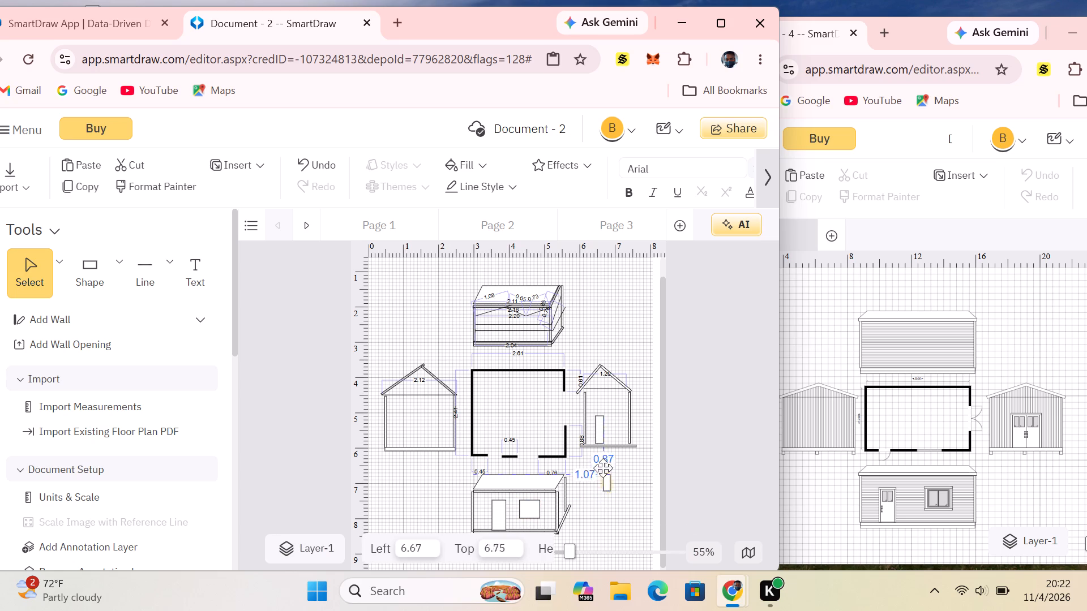
{"action": "left_click_drag", "start_coordinate": [603, 468], "coordinate": [611, 434]}
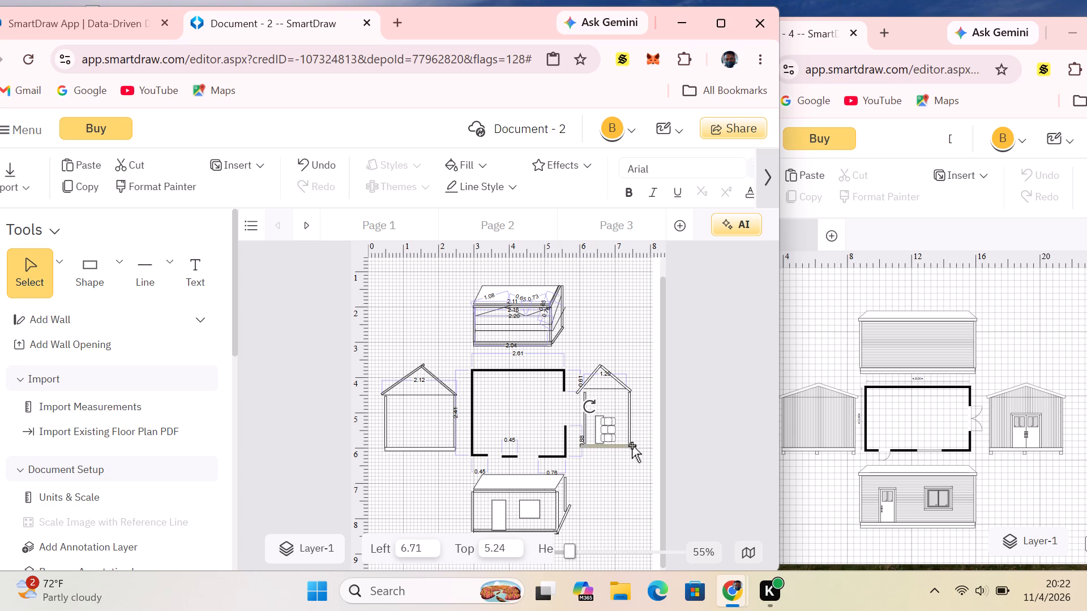
{"action": "left_click", "coordinate": [622, 474]}
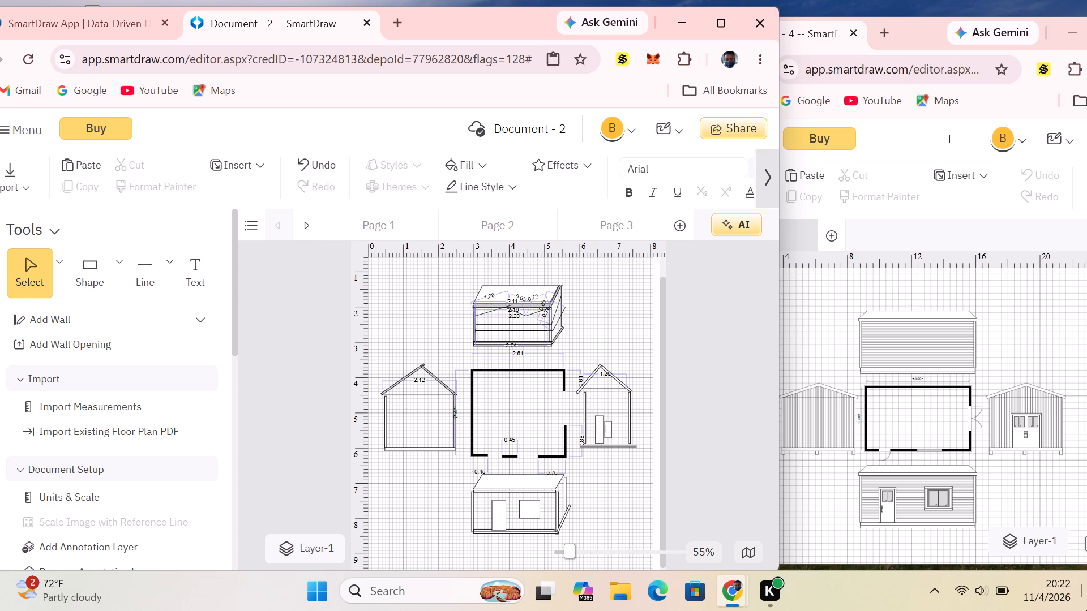
Stretch the second door leaf upward and downward to match the first, with its top at about 5.08.
{"action": "left_click", "coordinate": [607, 432]}
{"action": "left_click_drag", "start_coordinate": [609, 423], "coordinate": [606, 416]}
{"action": "left_click", "coordinate": [611, 398]}
{"action": "left_click", "coordinate": [606, 431]}
{"action": "left_click_drag", "start_coordinate": [609, 437], "coordinate": [613, 442]}
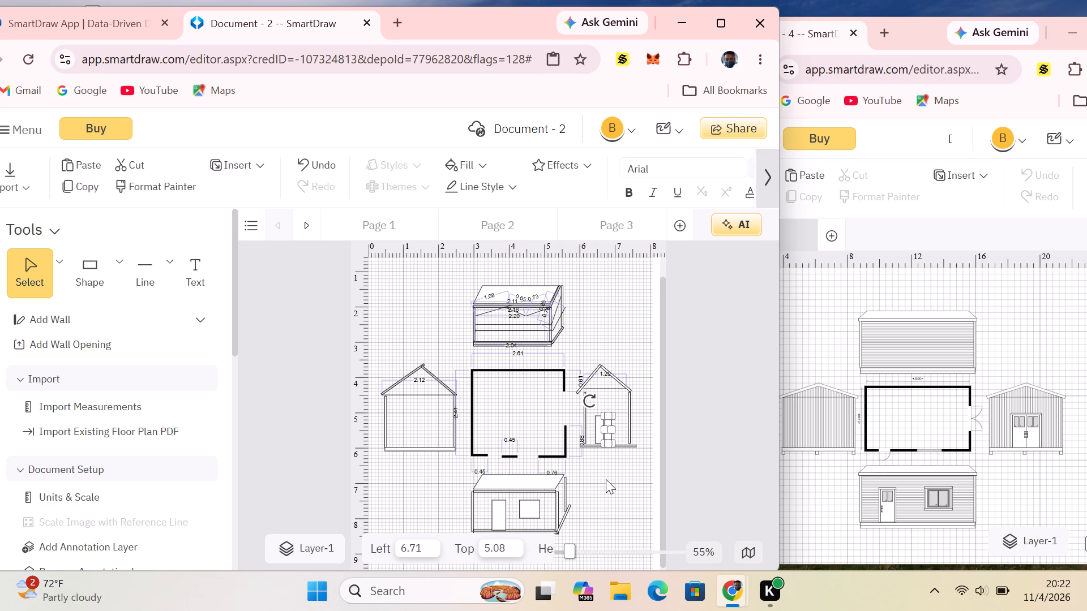
{"action": "left_click", "coordinate": [606, 479]}
{"action": "left_click", "coordinate": [606, 434]}
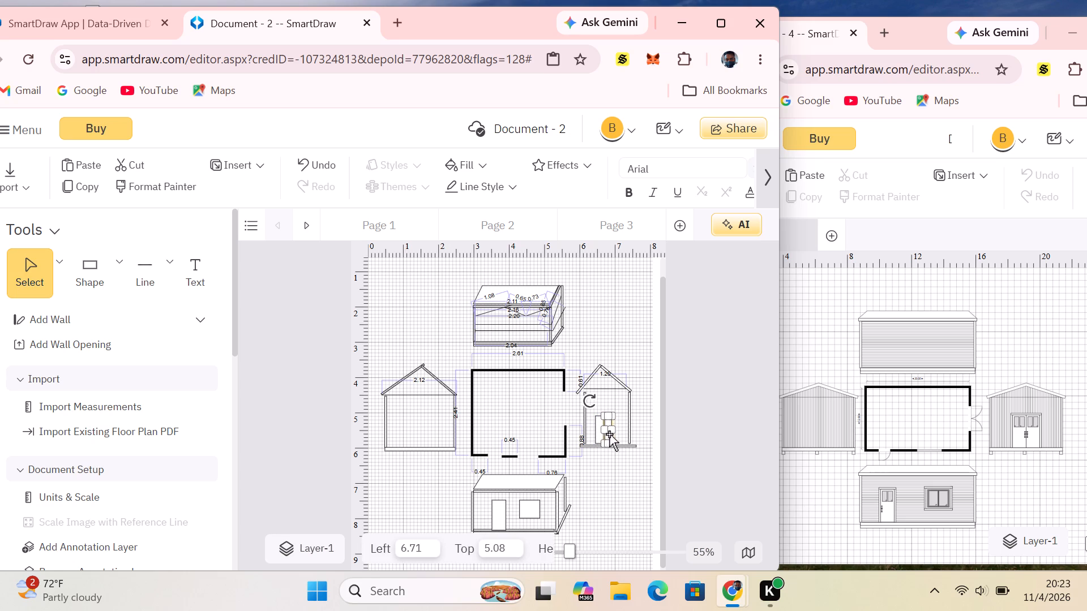
{"action": "left_click", "coordinate": [610, 433]}
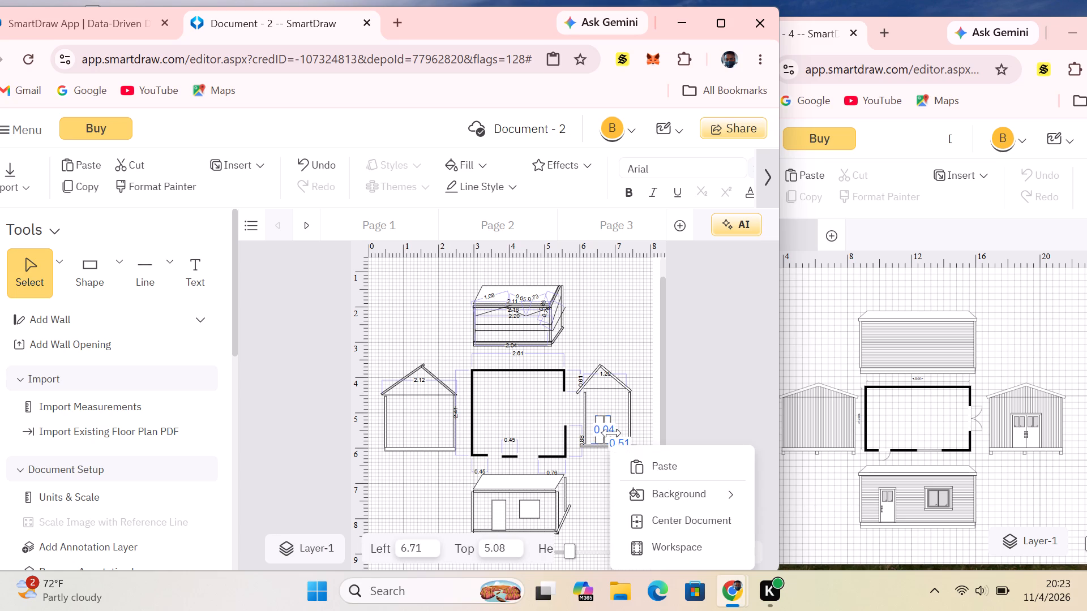
{"action": "left_click", "coordinate": [615, 479]}
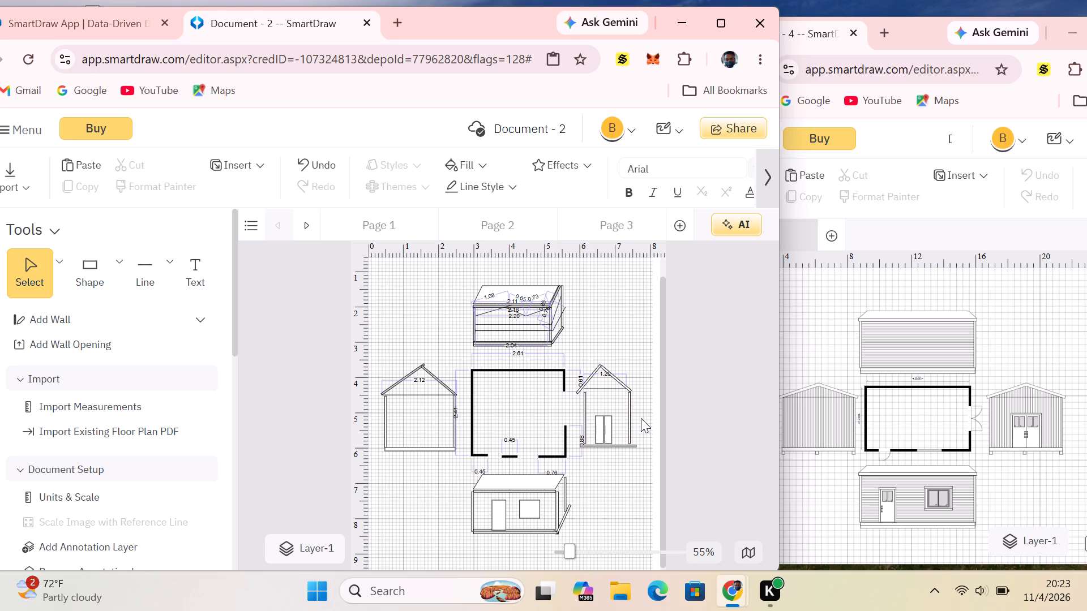
{"action": "left_click", "coordinate": [623, 345]}
Draw a short vertical straight line down from the left edge of the floor plan's bottom-wall door opening as the open door.
{"action": "left_click", "coordinate": [168, 269]}
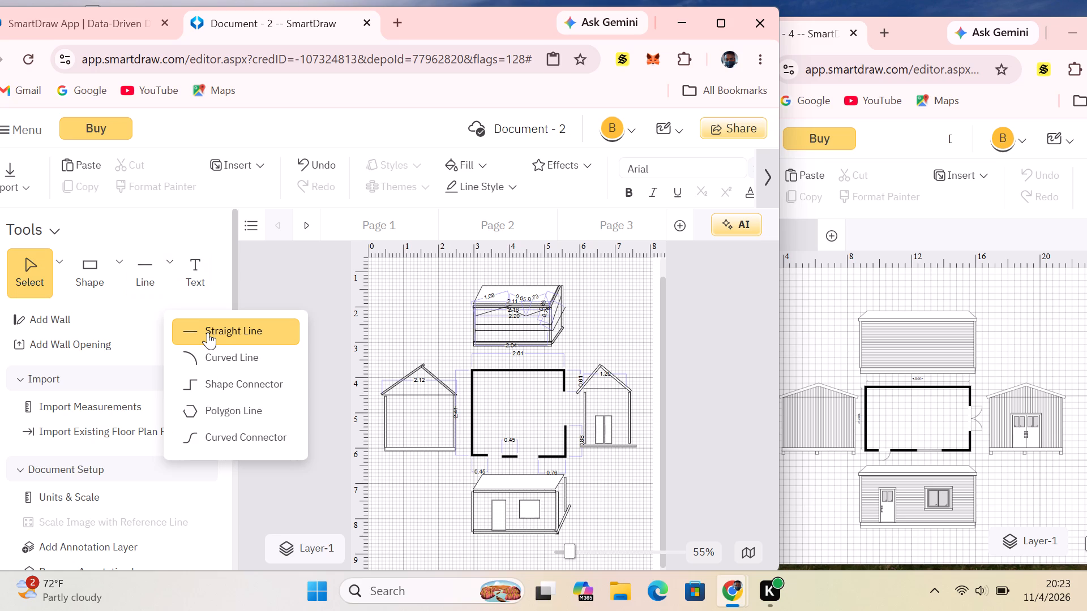
{"action": "left_click", "coordinate": [208, 332]}
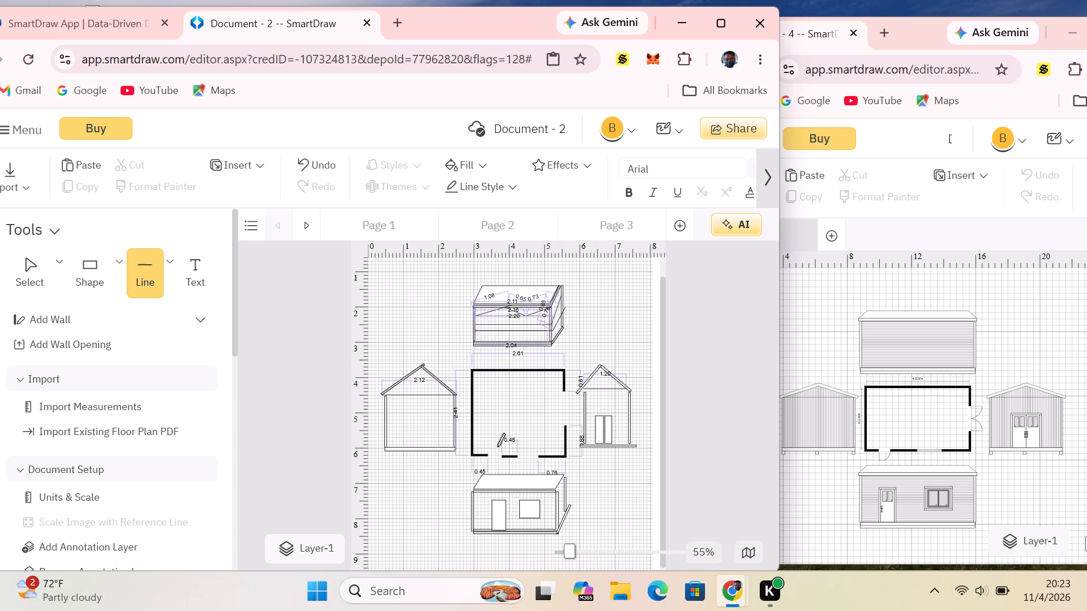
{"action": "left_click_drag", "start_coordinate": [487, 455], "coordinate": [489, 466]}
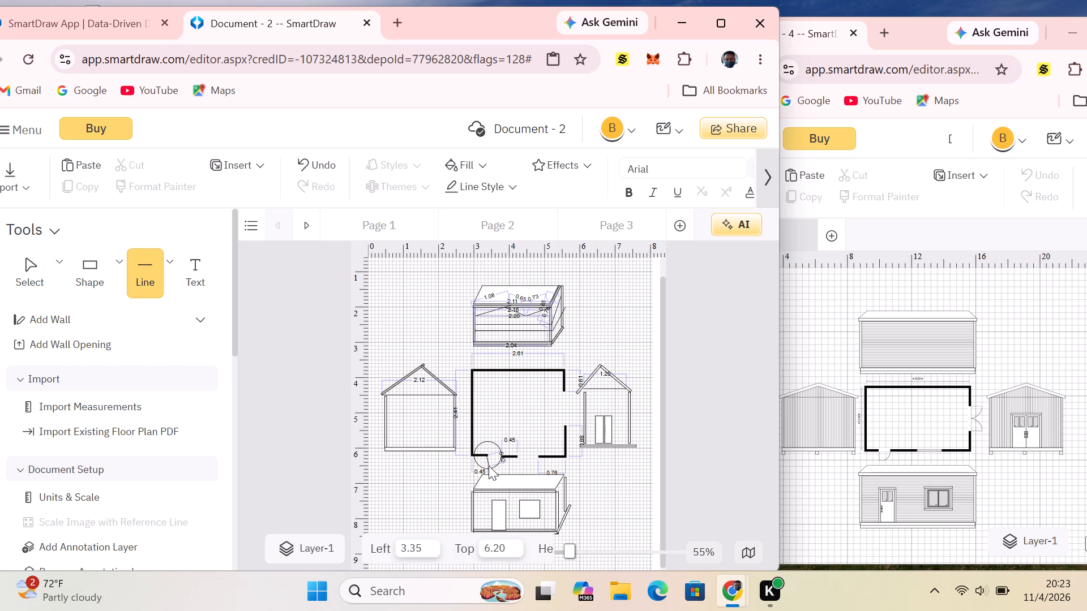
{"action": "left_click_drag", "start_coordinate": [489, 466], "coordinate": [488, 468]}
{"action": "left_click_drag", "start_coordinate": [488, 468], "coordinate": [487, 468]}
{"action": "left_click", "coordinate": [435, 479]}
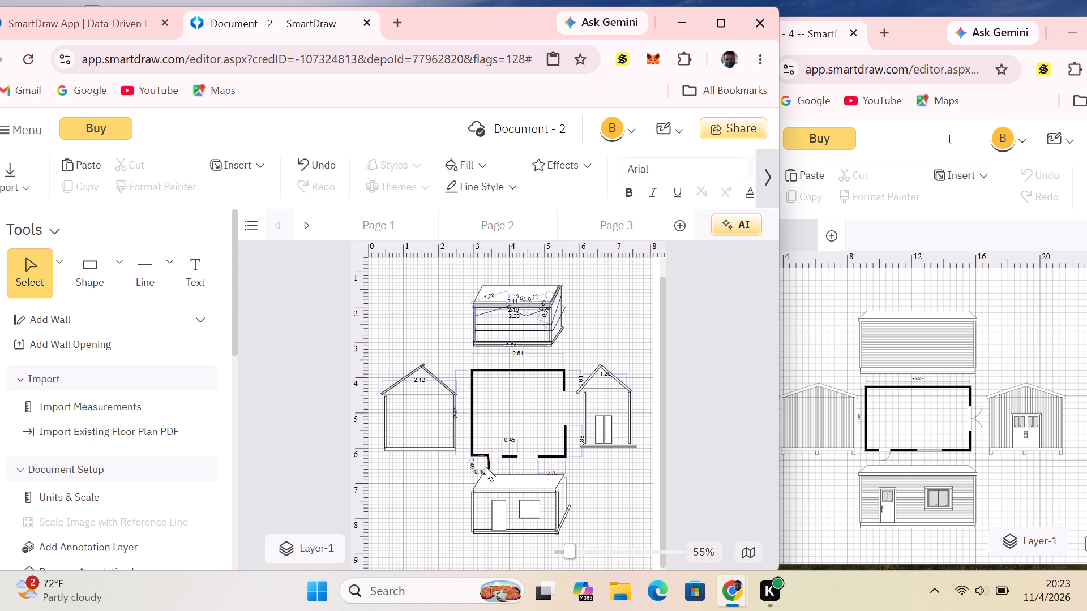
Draw a curved line from the opening's right edge to the lower end of the open door line as the door swing.
{"action": "left_click", "coordinate": [169, 258]}
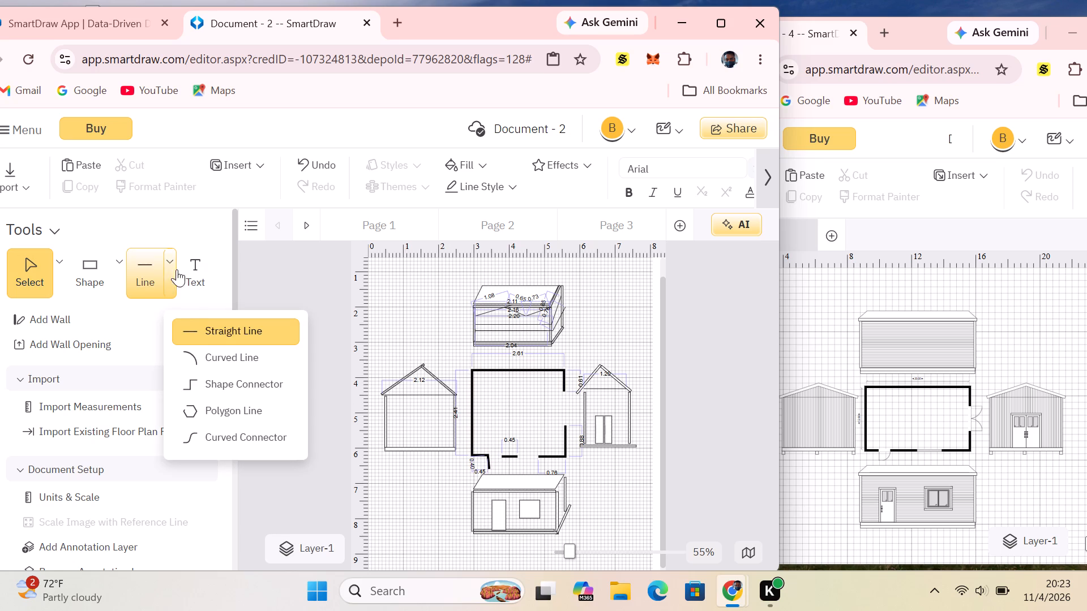
{"action": "left_click", "coordinate": [204, 345]}
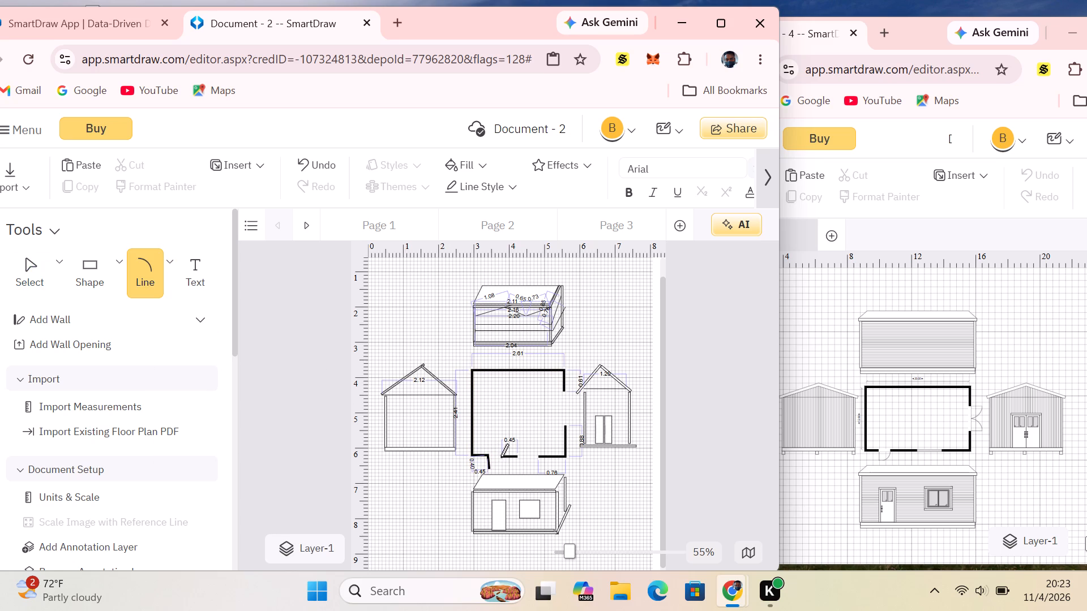
{"action": "left_click_drag", "start_coordinate": [500, 457], "coordinate": [491, 468]}
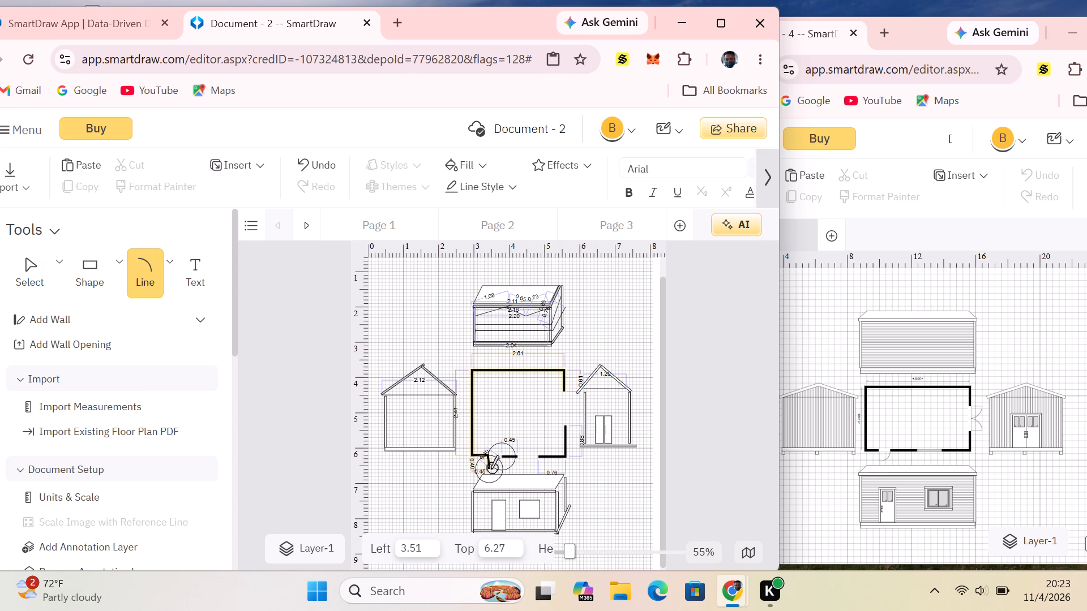
{"action": "left_click_drag", "start_coordinate": [491, 468], "coordinate": [491, 468]}
{"action": "left_click_drag", "start_coordinate": [495, 461], "coordinate": [499, 466]}
{"action": "left_click", "coordinate": [590, 477]}
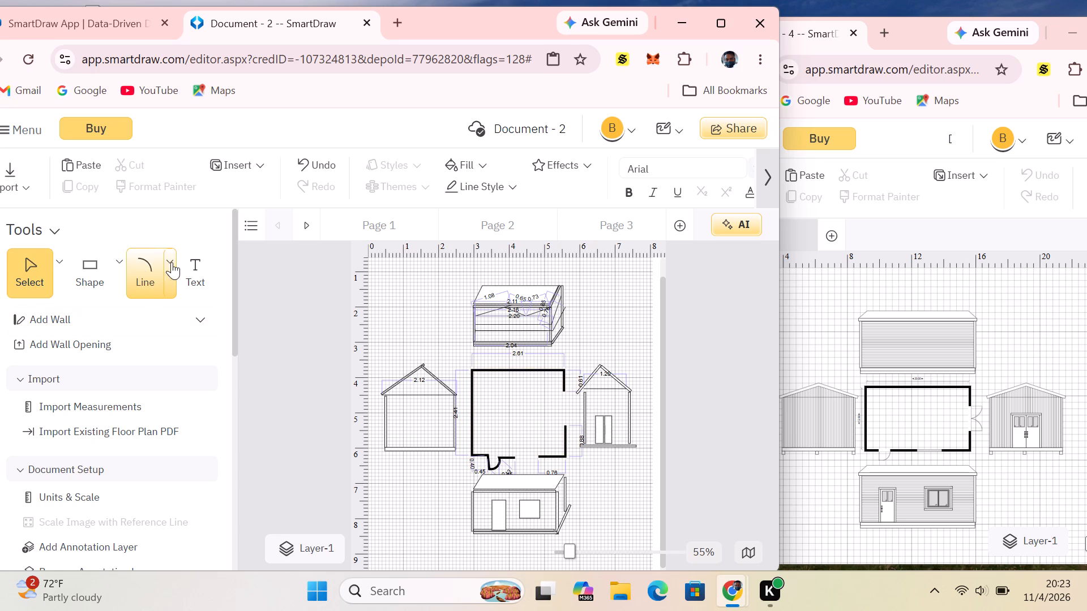
Draw a curved line outward and downward from the middle of the floor plan's right-wall opening as the lower door swing.
{"action": "left_click", "coordinate": [148, 264]}
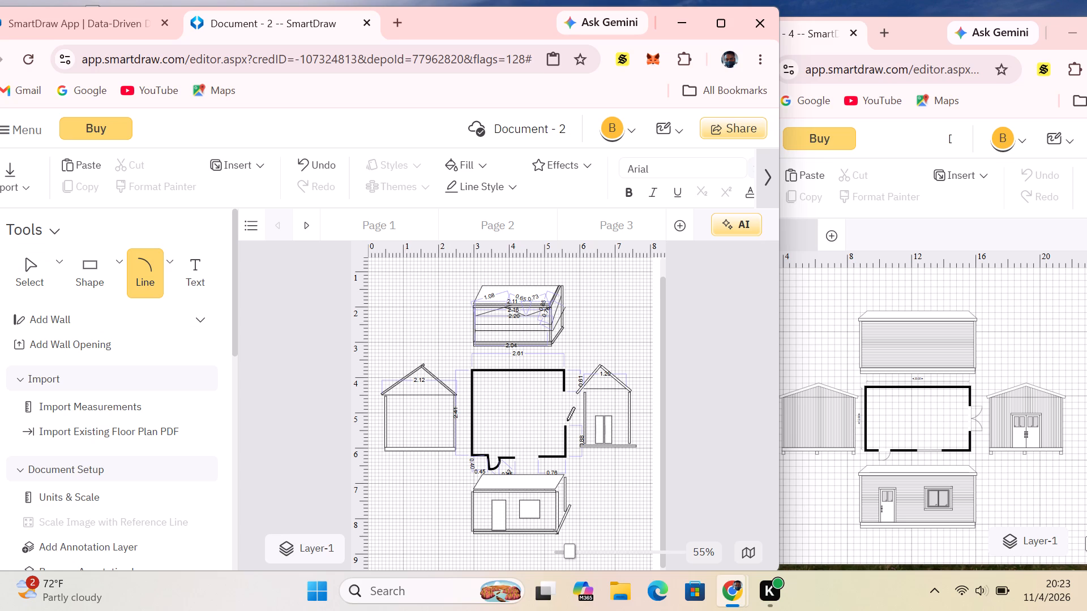
{"action": "left_click_drag", "start_coordinate": [566, 414], "coordinate": [577, 425]}
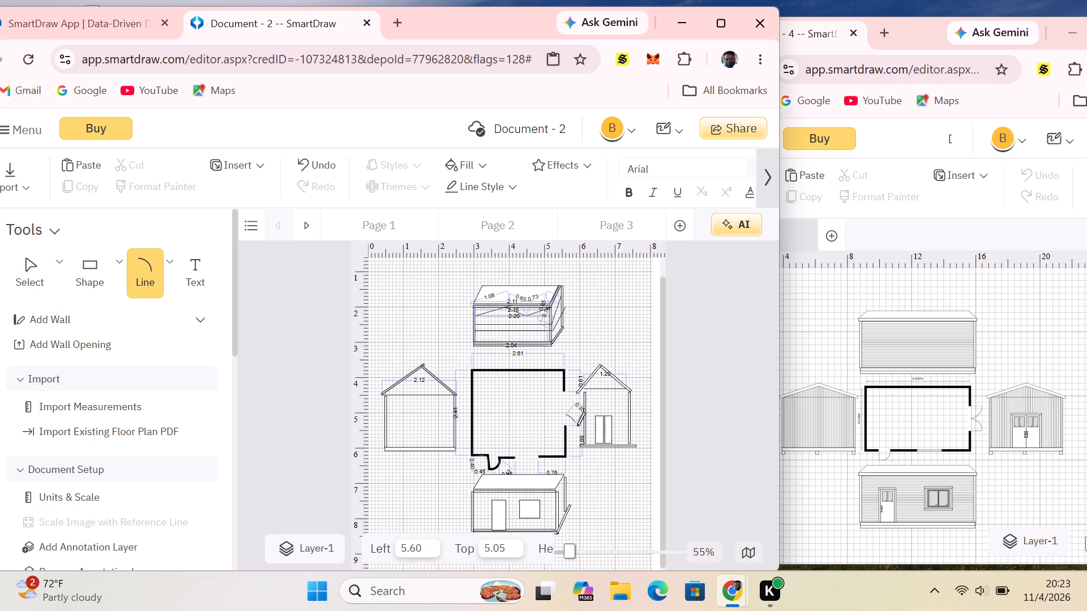
{"action": "left_click_drag", "start_coordinate": [577, 425], "coordinate": [580, 431]}
{"action": "left_click", "coordinate": [609, 518]}
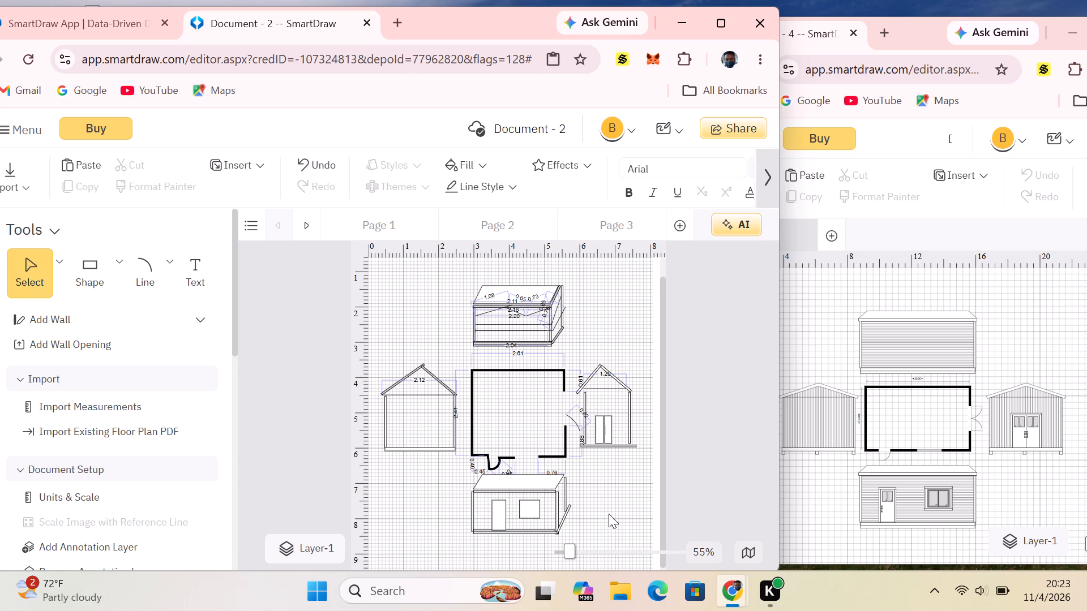
Draw a matching curved line outward and upward as the upper door swing and place it at about Left 5.53, Top 4.53.
{"action": "left_click", "coordinate": [154, 274]}
{"action": "left_click_drag", "start_coordinate": [562, 412], "coordinate": [566, 411]}
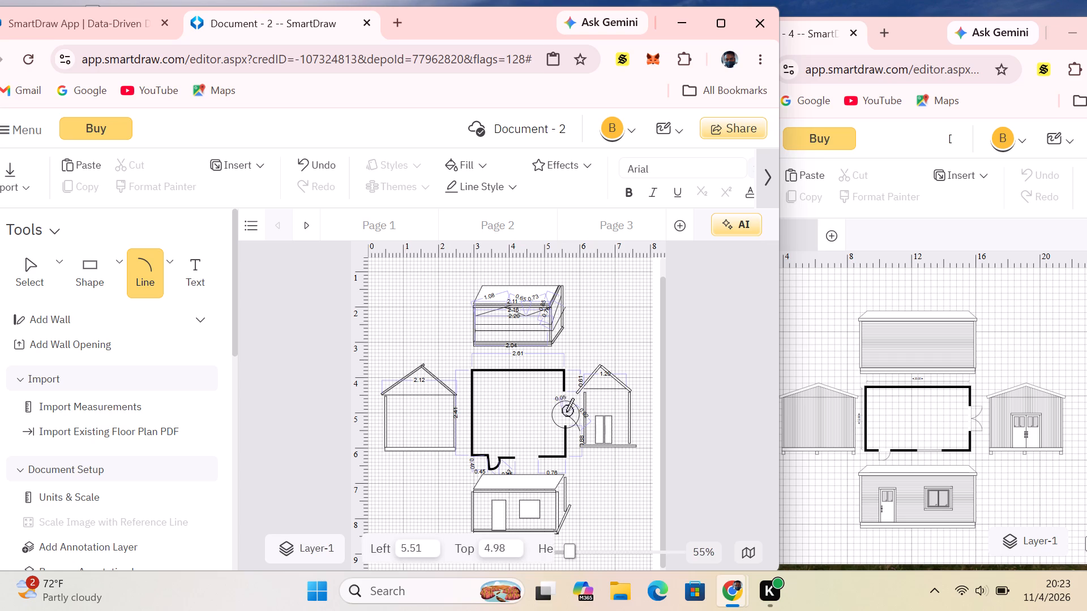
{"action": "left_click_drag", "start_coordinate": [566, 411], "coordinate": [576, 397]}
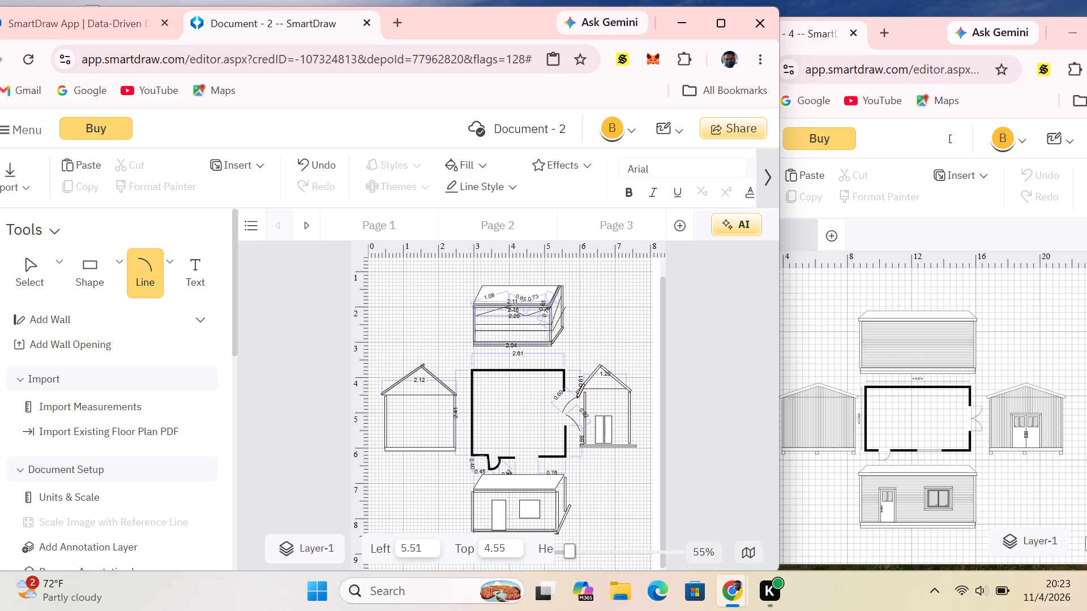
{"action": "left_click", "coordinate": [566, 403]}
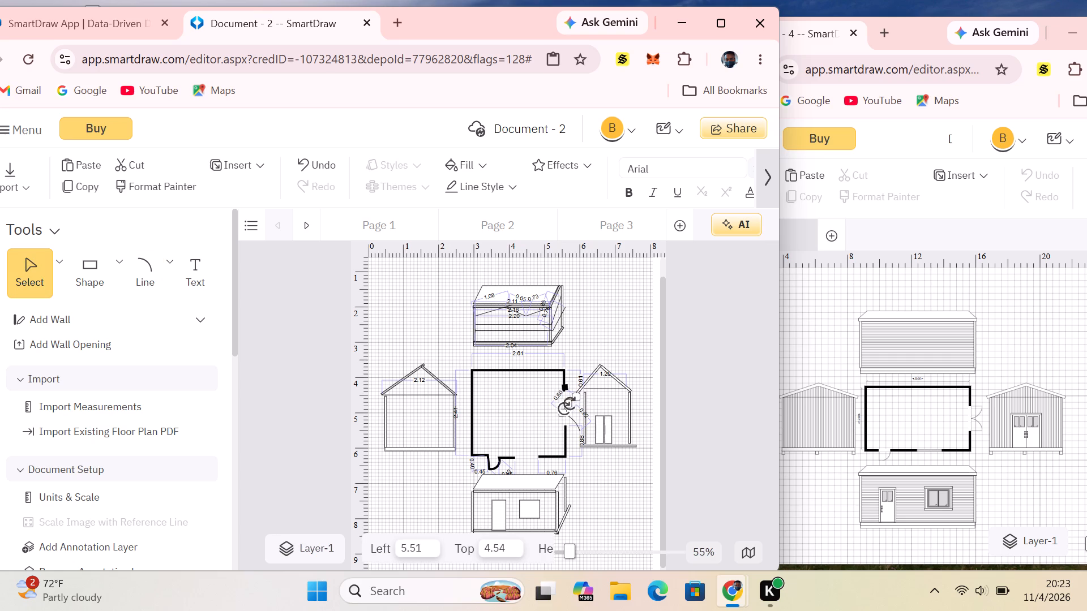
{"action": "left_click", "coordinate": [568, 401]}
{"action": "left_click", "coordinate": [531, 402]}
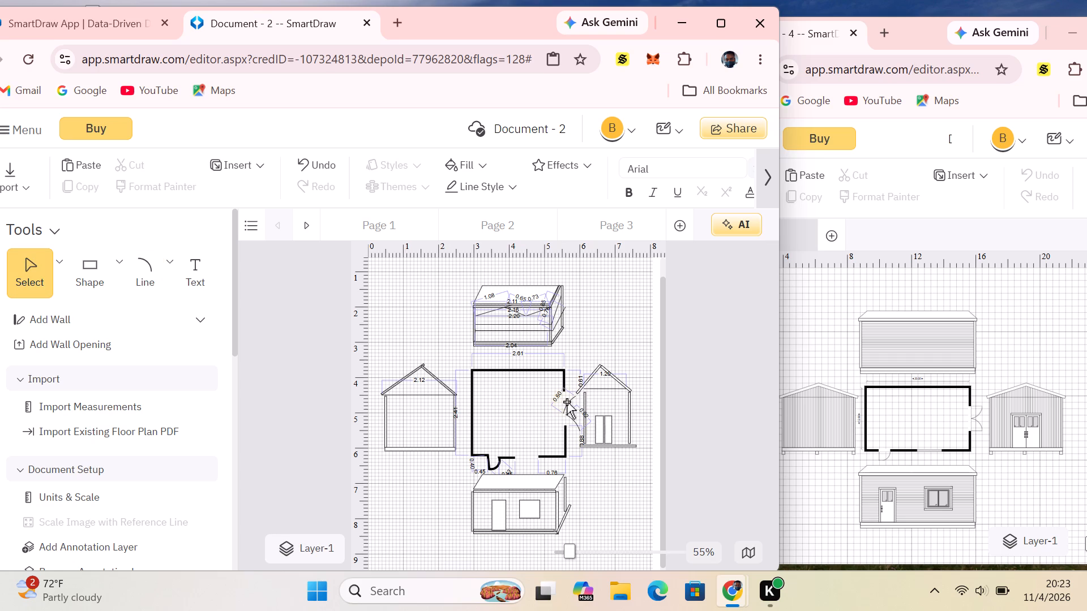
{"action": "left_click", "coordinate": [567, 402]}
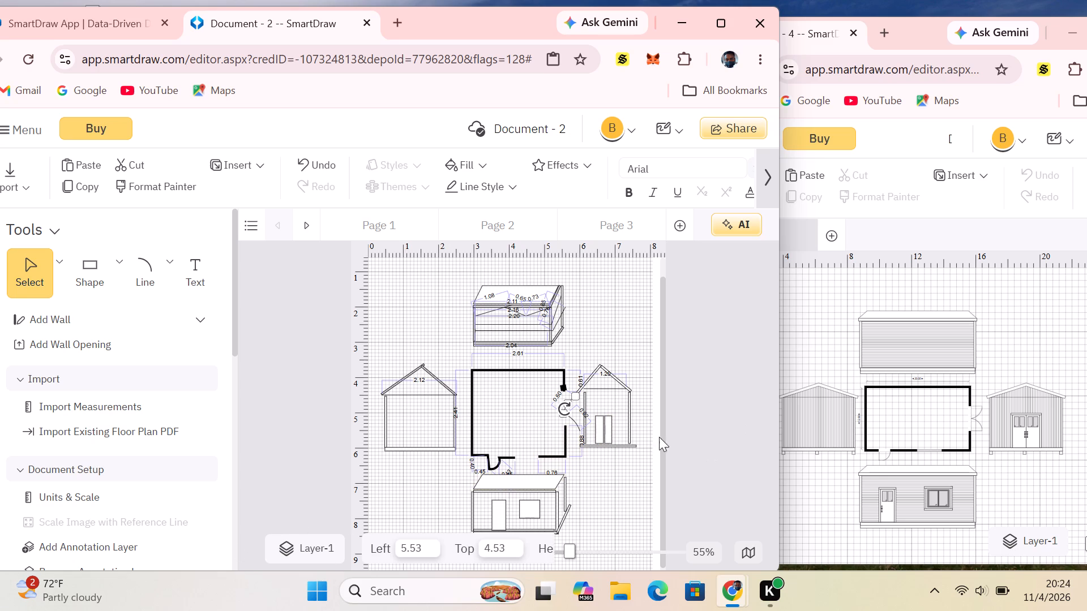
{"action": "left_click", "coordinate": [632, 499]}
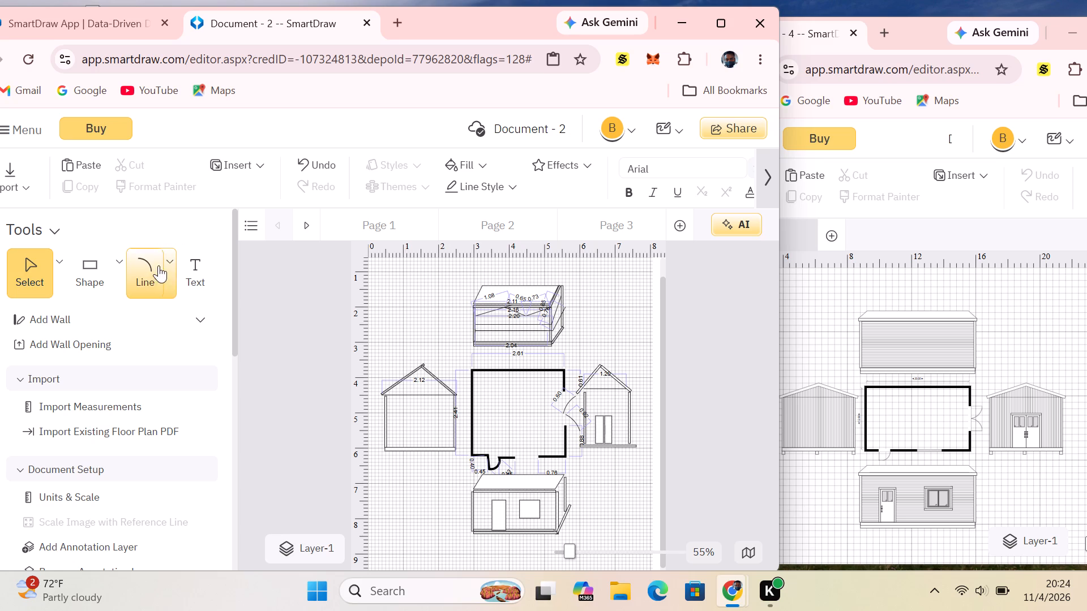
Draw two straight horizontal siding lines across the left gable elevation's wall below the eaves, about 1.96 and 1.87 long.
{"action": "left_click", "coordinate": [173, 269]}
{"action": "left_click", "coordinate": [202, 332]}
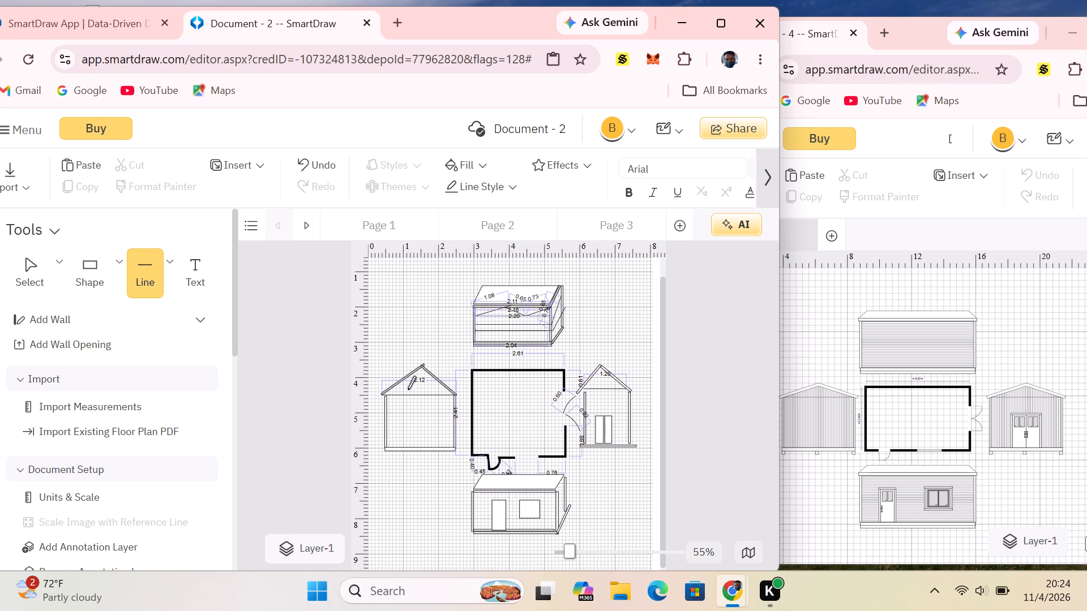
{"action": "left_click_drag", "start_coordinate": [388, 399], "coordinate": [430, 402]}
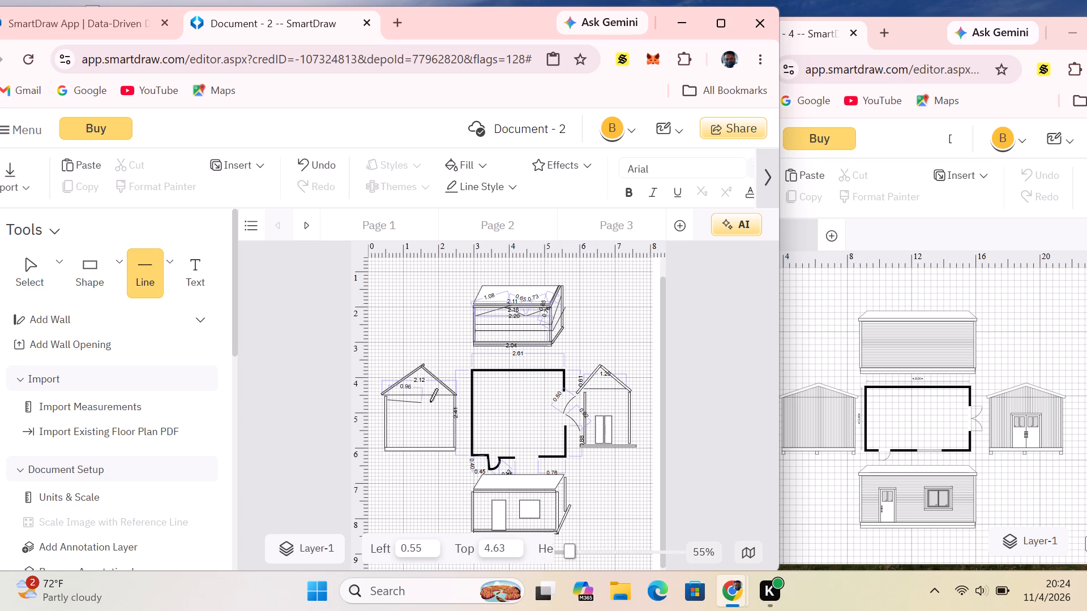
{"action": "left_click_drag", "start_coordinate": [430, 402], "coordinate": [457, 399]}
{"action": "left_click", "coordinate": [399, 326]}
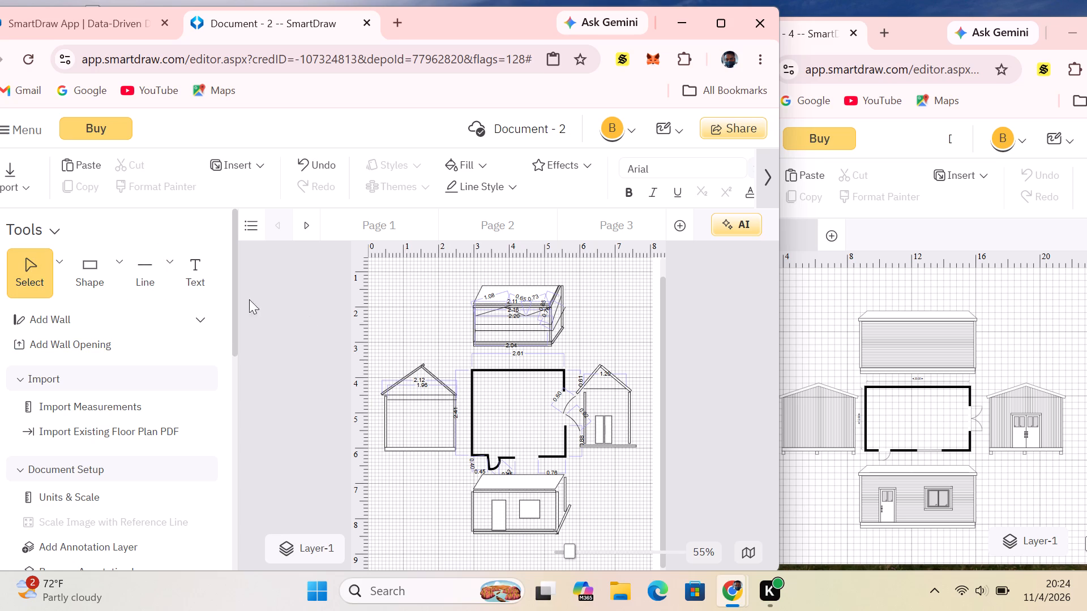
{"action": "left_click", "coordinate": [144, 276]}
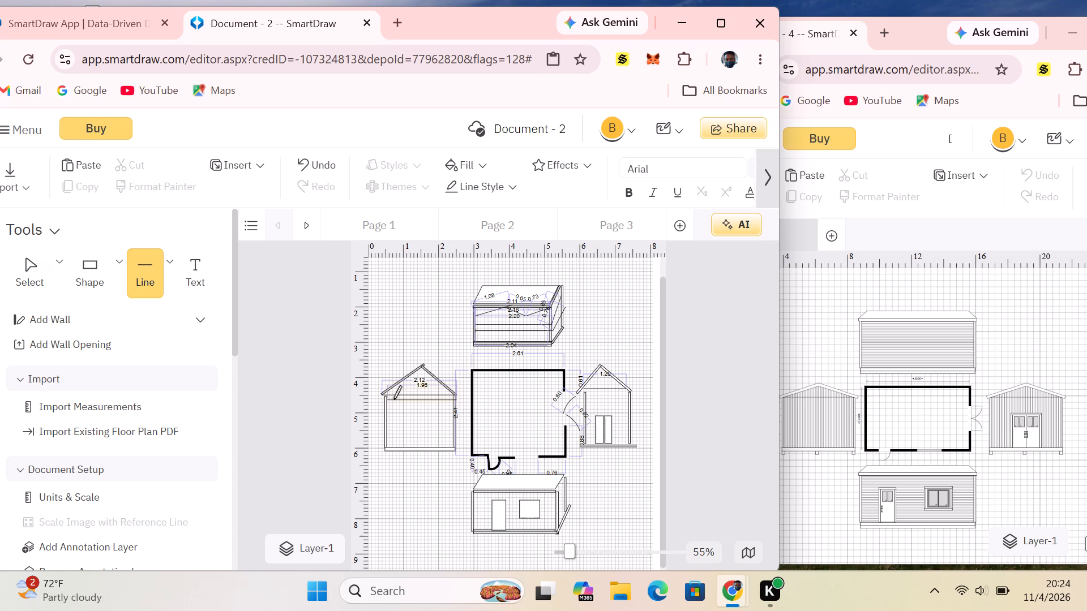
{"action": "left_click_drag", "start_coordinate": [387, 403], "coordinate": [403, 401]}
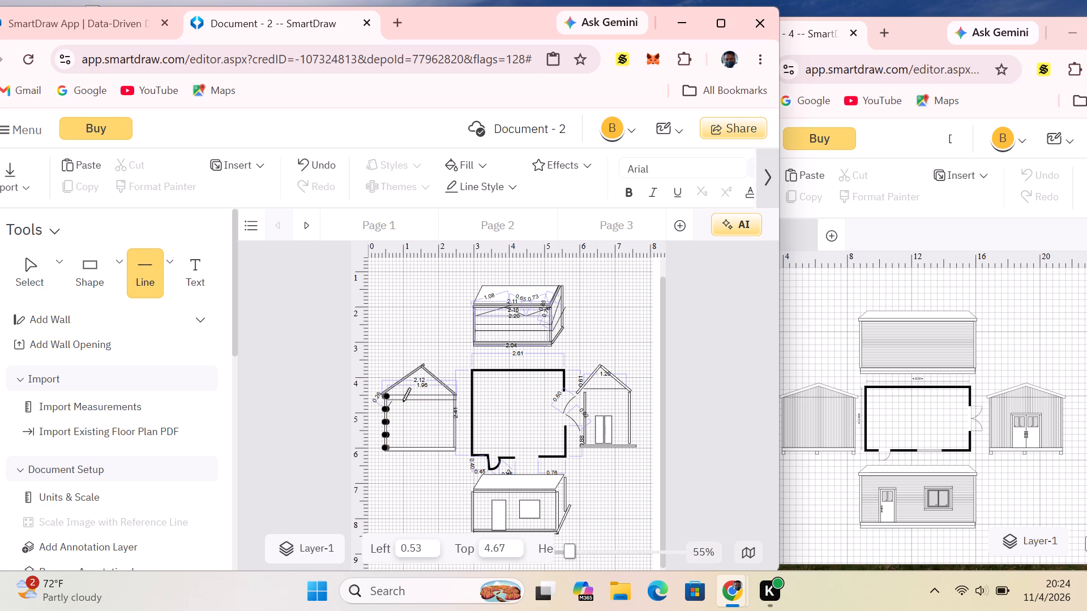
{"action": "left_click_drag", "start_coordinate": [403, 401], "coordinate": [448, 411]}
{"action": "left_click_drag", "start_coordinate": [448, 411], "coordinate": [452, 411]}
{"action": "left_click", "coordinate": [390, 300]}
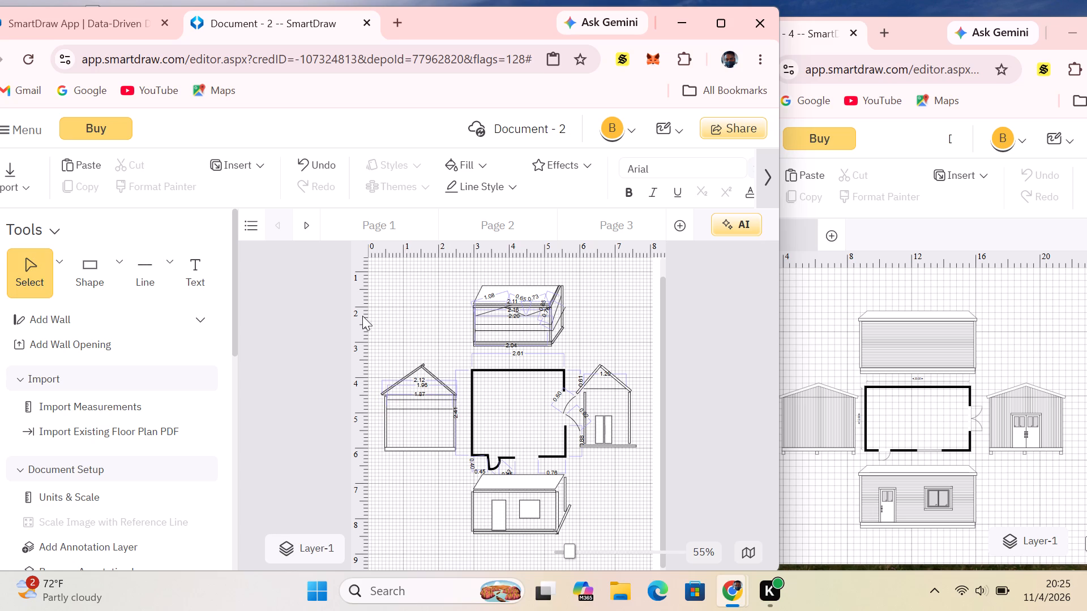
Draw a straight line about 1.87 long across the left gable elevation's wall, rising from the second siding line toward the right eave.
{"action": "left_click", "coordinate": [144, 278]}
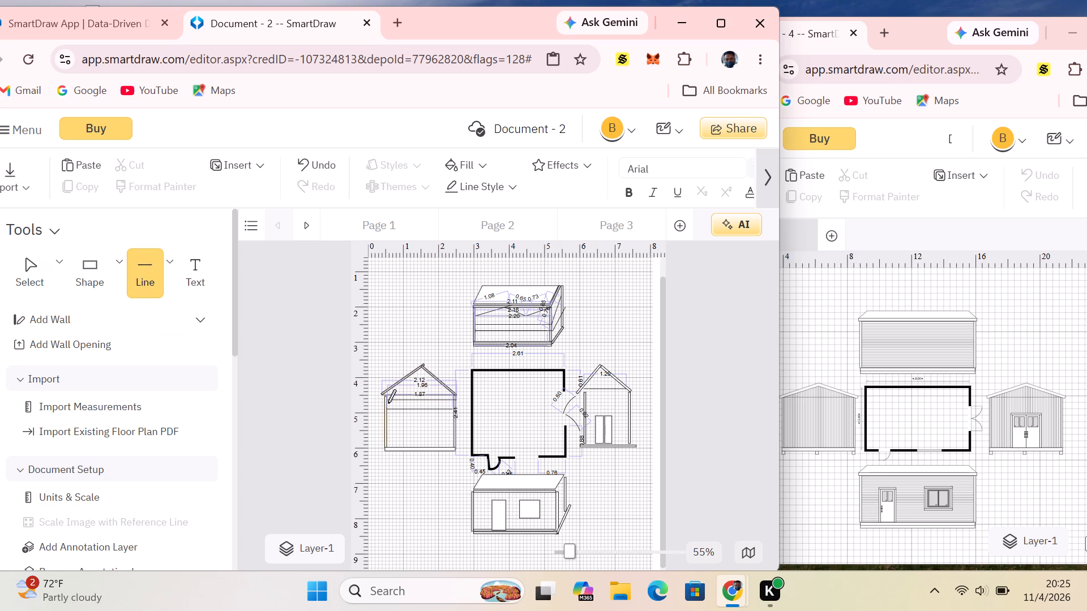
{"action": "left_click_drag", "start_coordinate": [388, 403], "coordinate": [413, 400]}
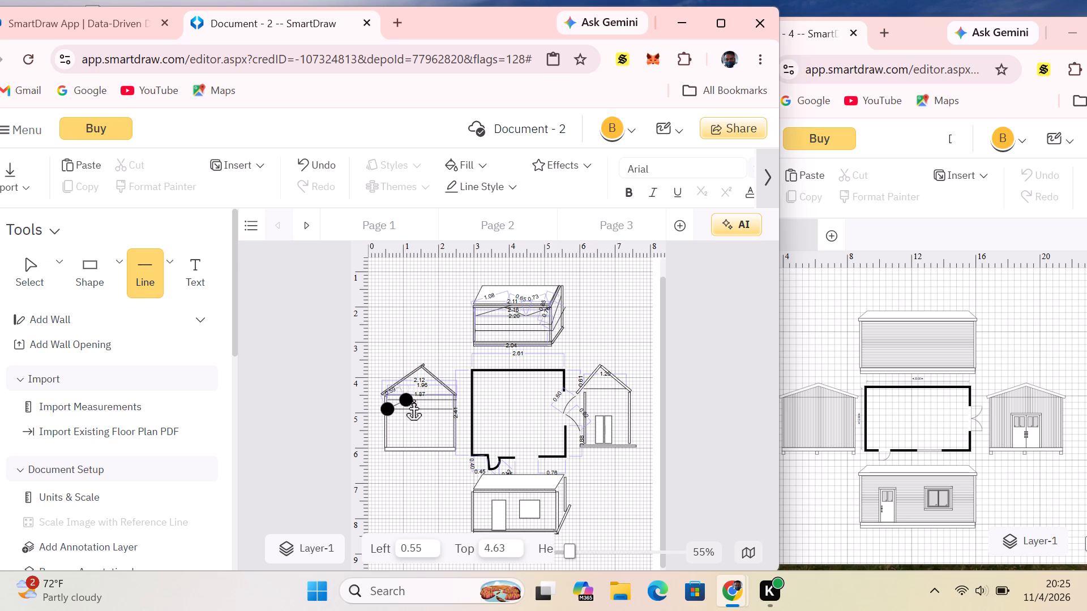
{"action": "left_click_drag", "start_coordinate": [413, 400], "coordinate": [451, 395]}
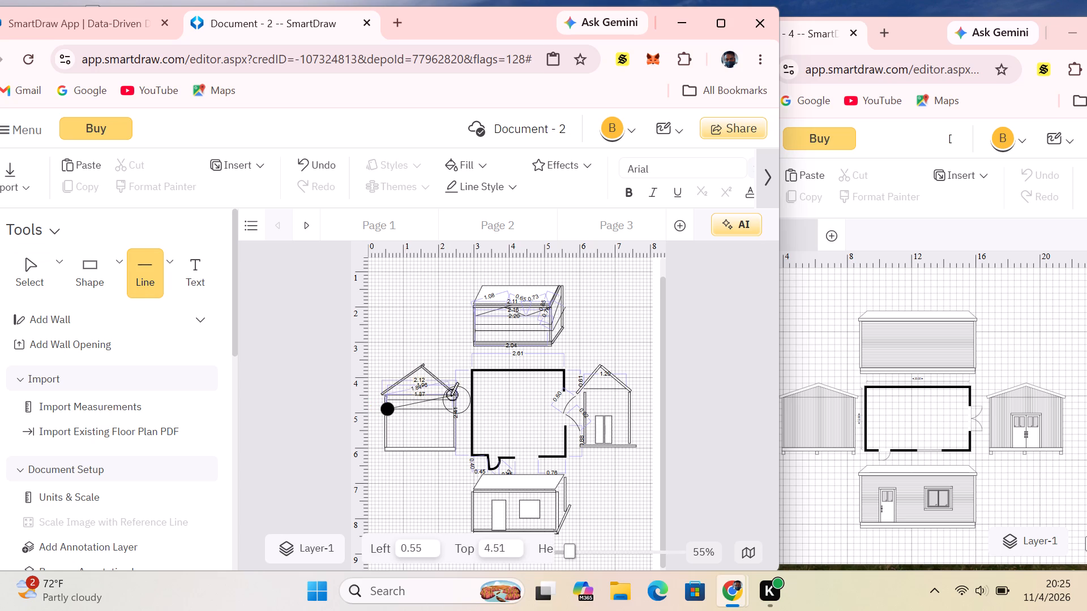
{"action": "left_click_drag", "start_coordinate": [451, 395], "coordinate": [452, 398]}
{"action": "left_click", "coordinate": [468, 436]}
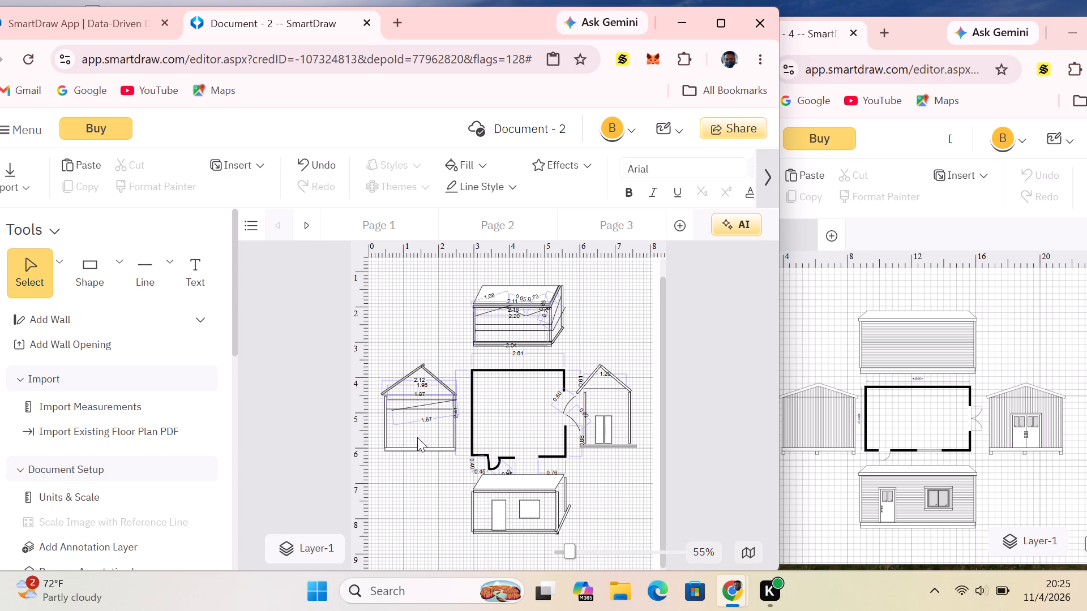
Draw two more horizontal siding lines across the left gable elevation, about 2.08 long at Top 5.04 and 1.90 long at Top 5.25.
{"action": "left_click", "coordinate": [144, 270]}
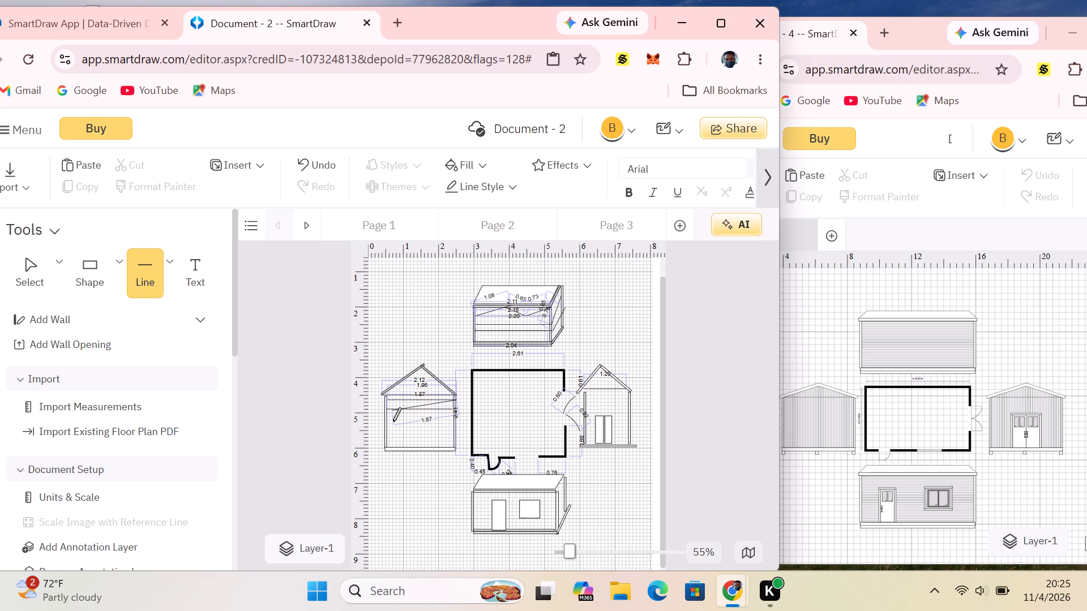
{"action": "left_click_drag", "start_coordinate": [384, 414], "coordinate": [422, 414]}
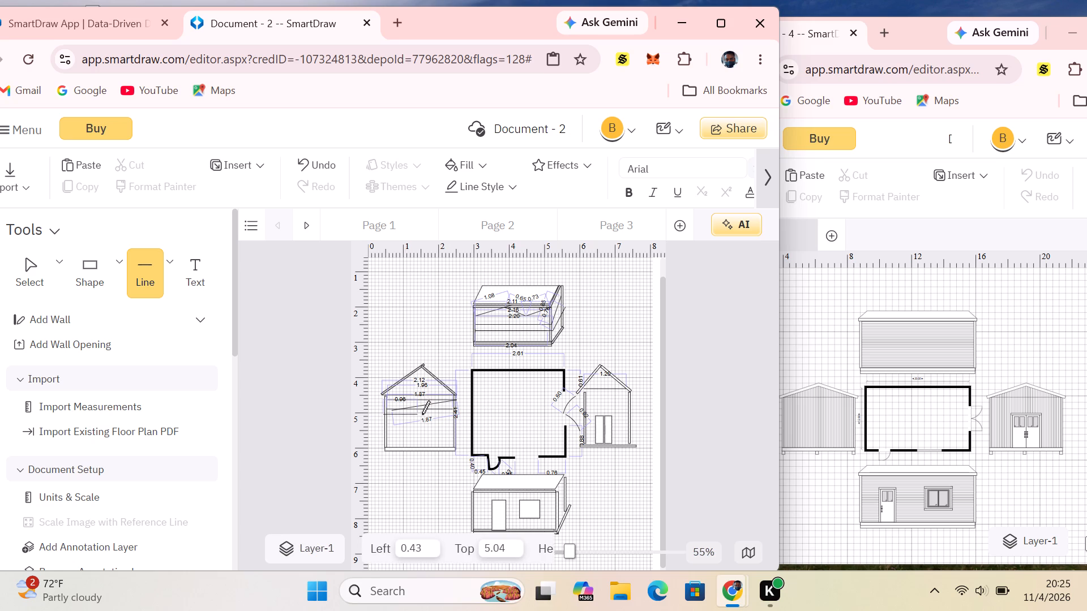
{"action": "left_click_drag", "start_coordinate": [422, 414], "coordinate": [456, 412]}
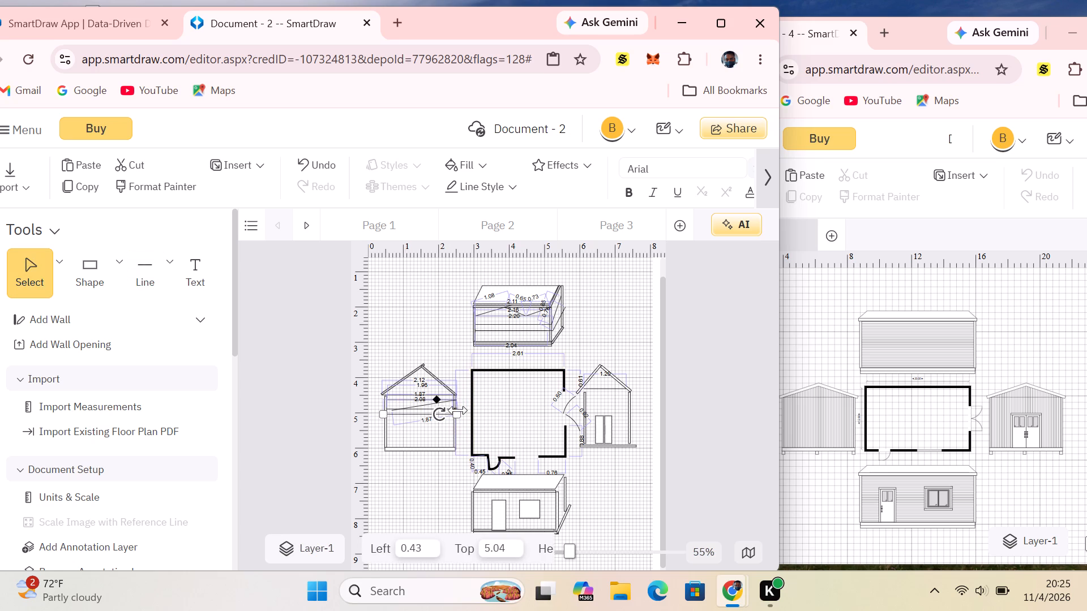
{"action": "left_click", "coordinate": [152, 269]}
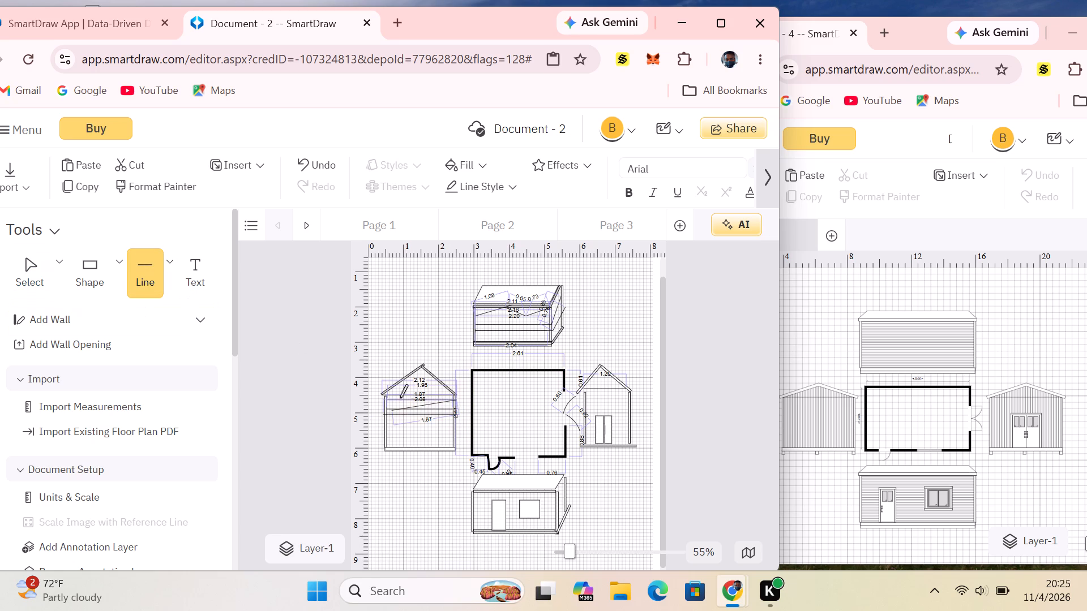
{"action": "left_click_drag", "start_coordinate": [386, 418], "coordinate": [386, 419]}
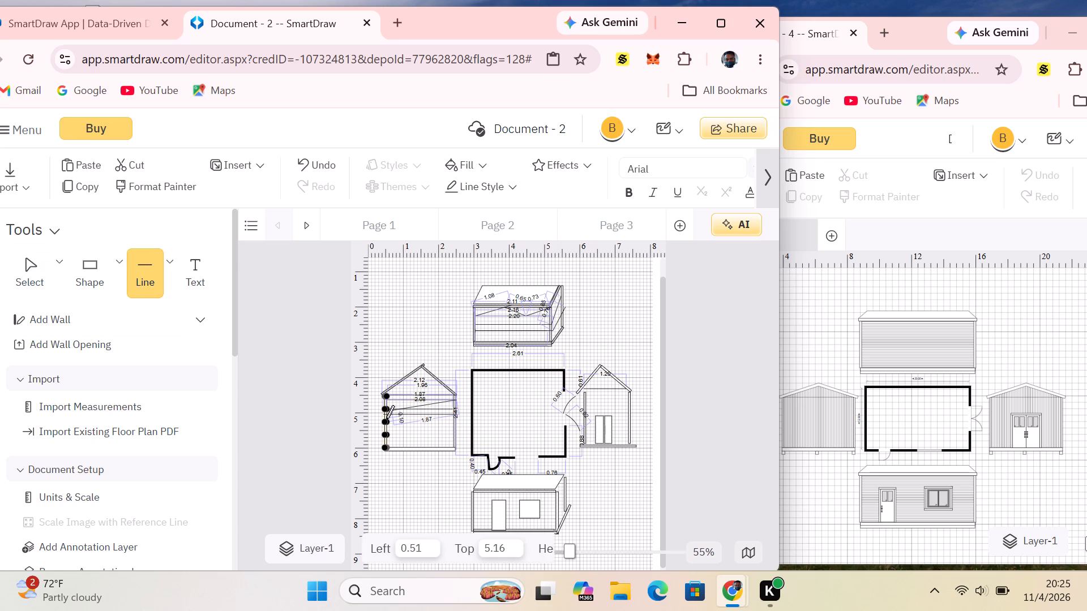
{"action": "left_click_drag", "start_coordinate": [386, 419], "coordinate": [455, 423]}
{"action": "left_click_drag", "start_coordinate": [455, 423], "coordinate": [453, 423]}
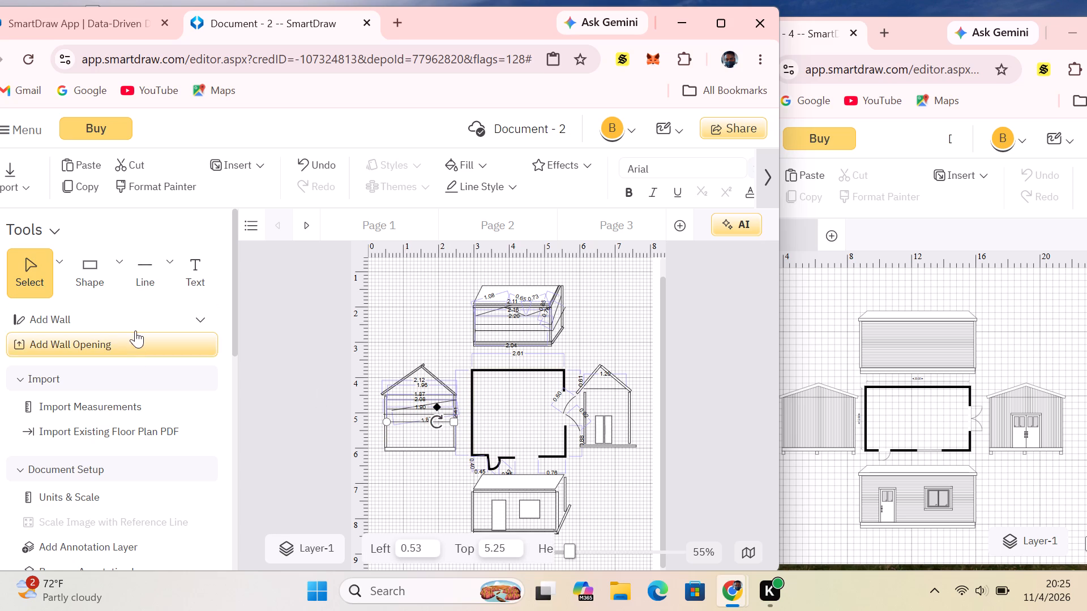
Draw a slightly rising straight siding line across the left gable elevation, just below the line at Top 5.25.
{"action": "left_click", "coordinate": [141, 285]}
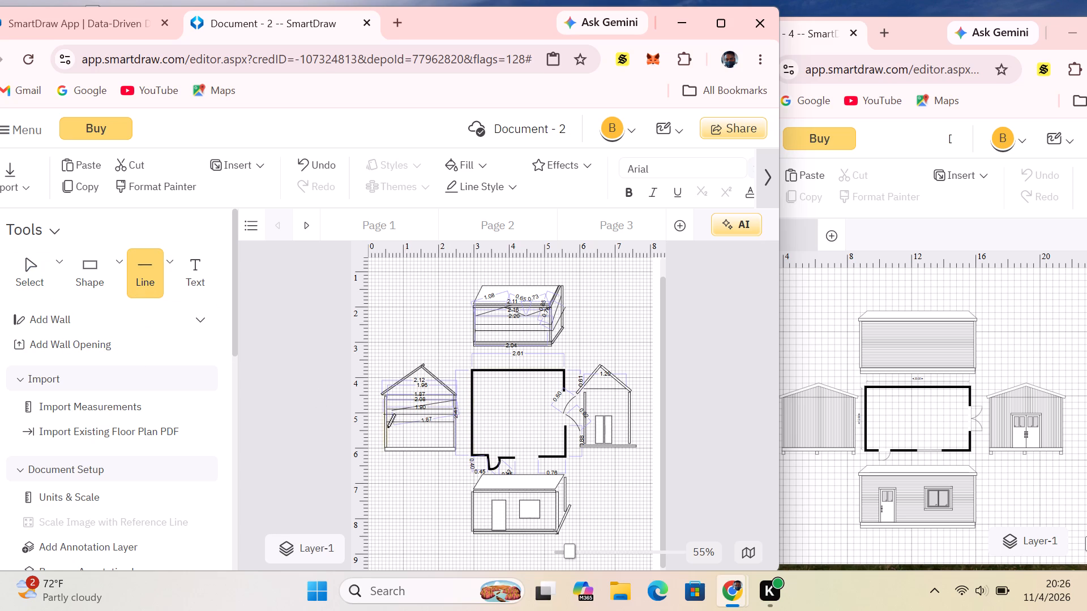
{"action": "left_click_drag", "start_coordinate": [390, 427], "coordinate": [455, 431]}
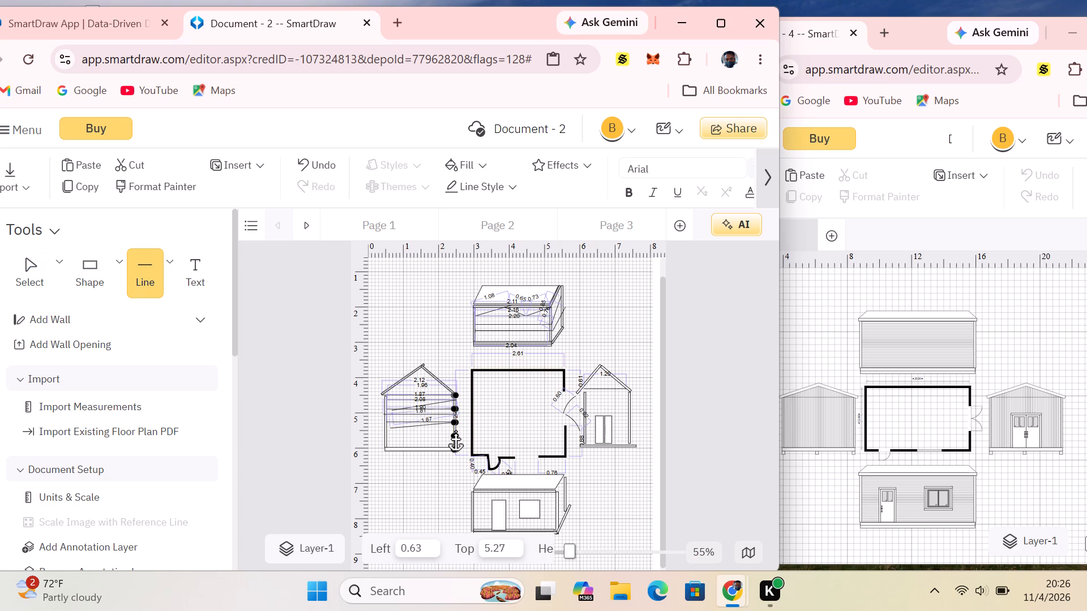
{"action": "left_click_drag", "start_coordinate": [455, 431], "coordinate": [455, 431]}
{"action": "left_click_drag", "start_coordinate": [455, 436], "coordinate": [455, 428]}
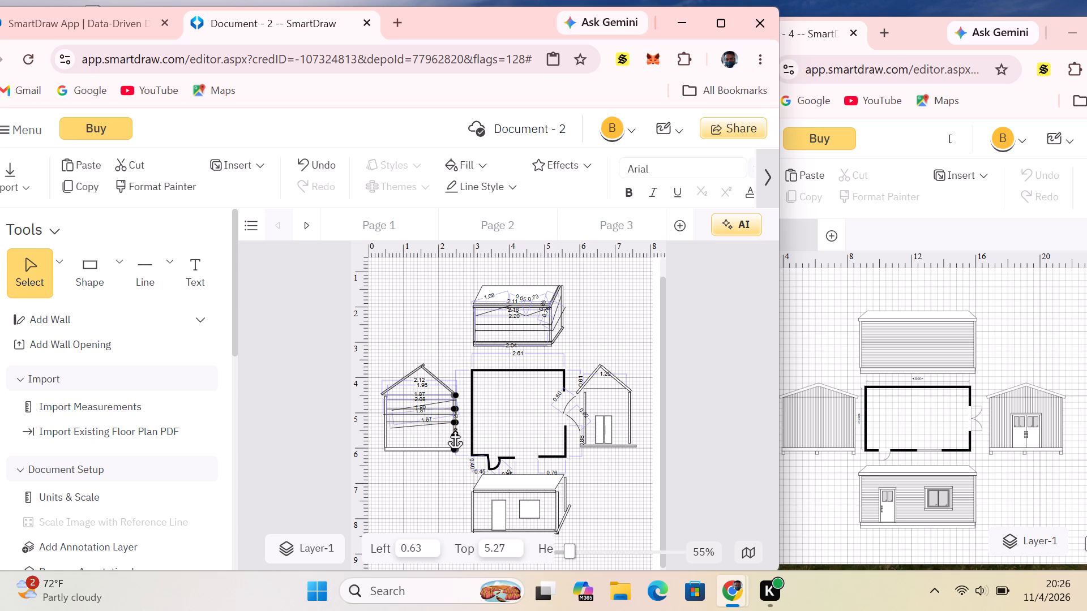
{"action": "left_click_drag", "start_coordinate": [455, 428], "coordinate": [454, 428]}
{"action": "left_click", "coordinate": [466, 416]}
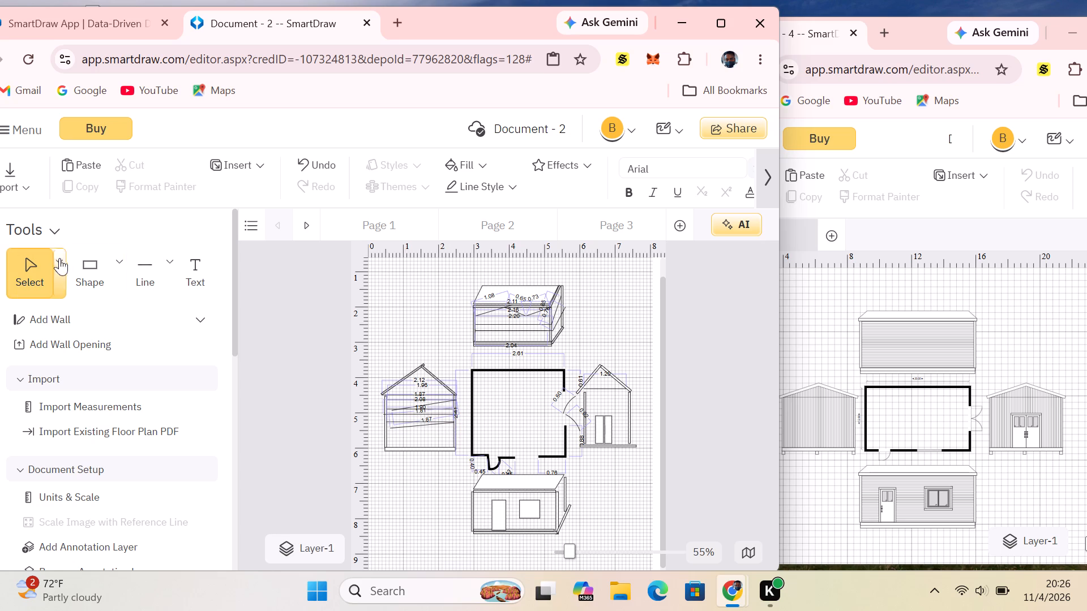
Draw a straight siding line across the left gable elevation's lower wall at about Left 0.47, Top 5.55.
{"action": "left_click", "coordinate": [137, 265]}
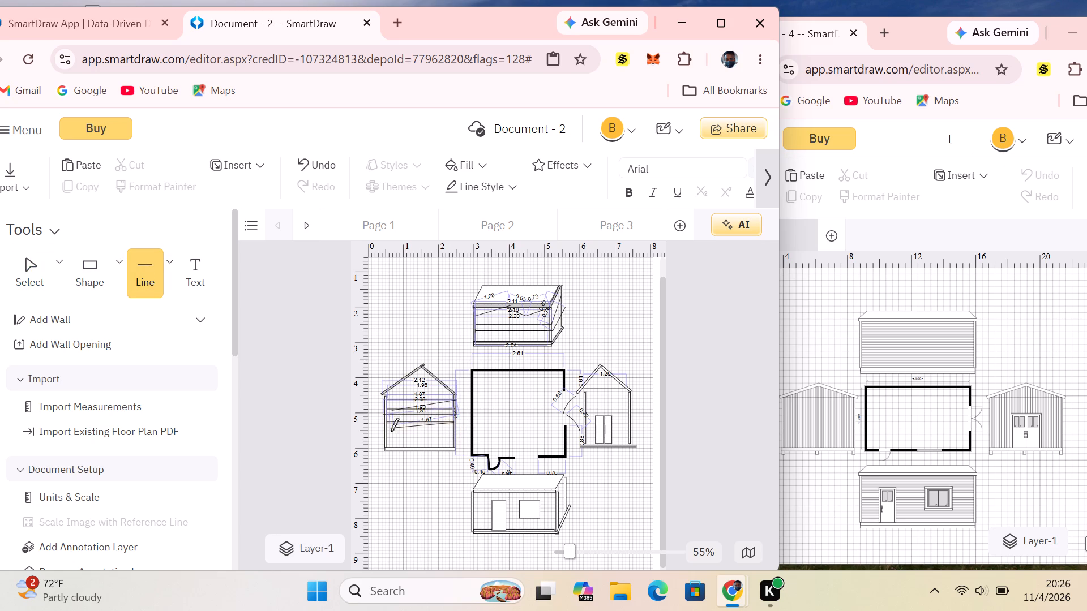
{"action": "left_click_drag", "start_coordinate": [386, 430], "coordinate": [448, 432]}
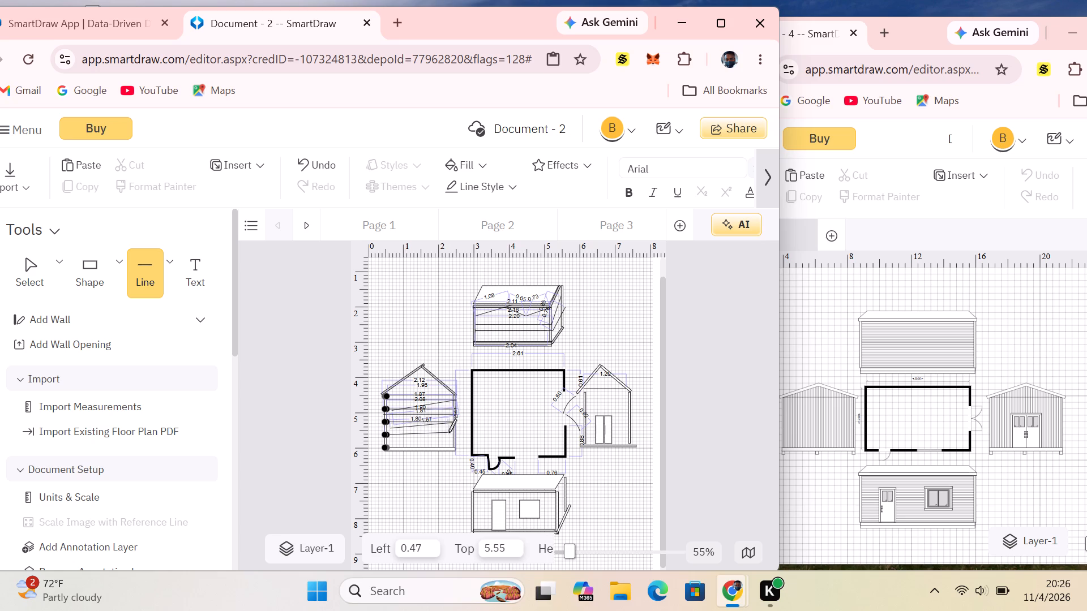
{"action": "left_click_drag", "start_coordinate": [448, 432], "coordinate": [453, 432]}
{"action": "left_click", "coordinate": [397, 477]}
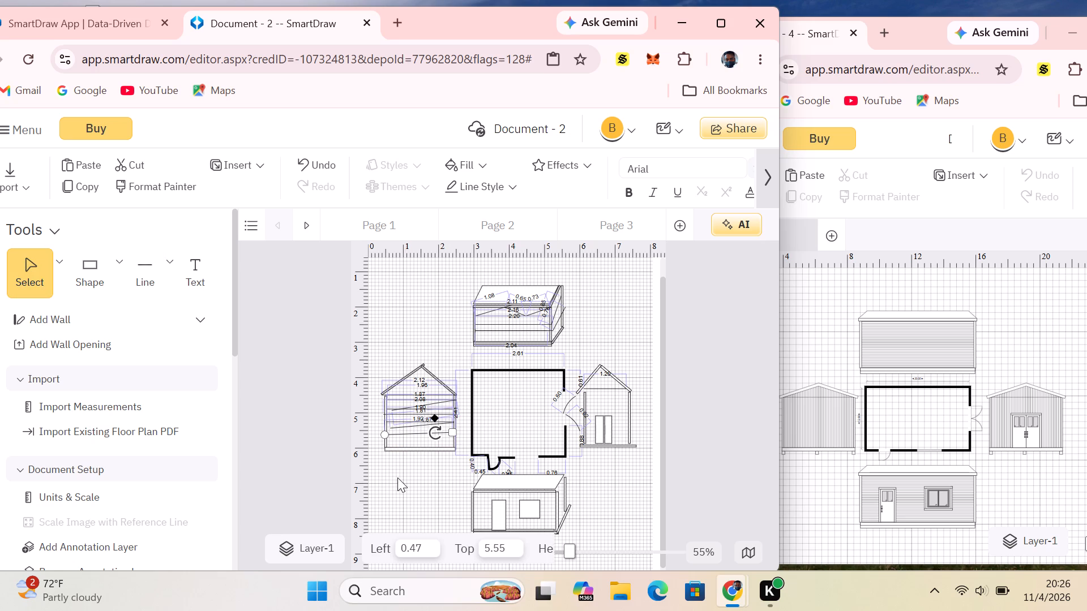
Draw a nearly horizontal siding line across the left gable elevation's lower wall at about Left 0.59, Top 5.65.
{"action": "left_click", "coordinate": [159, 290]}
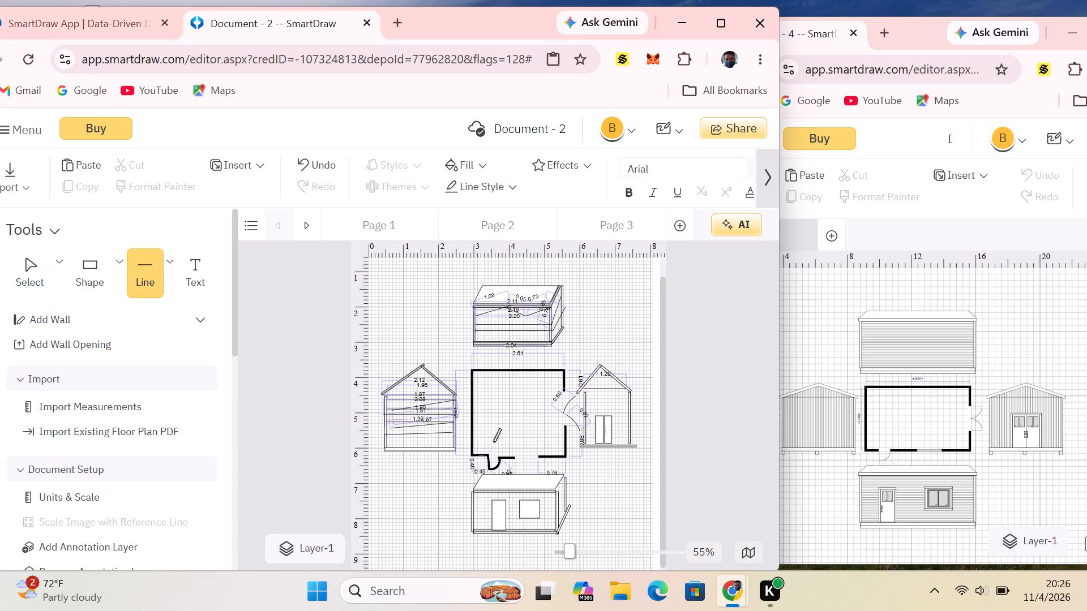
{"action": "left_click_drag", "start_coordinate": [388, 437], "coordinate": [412, 438]}
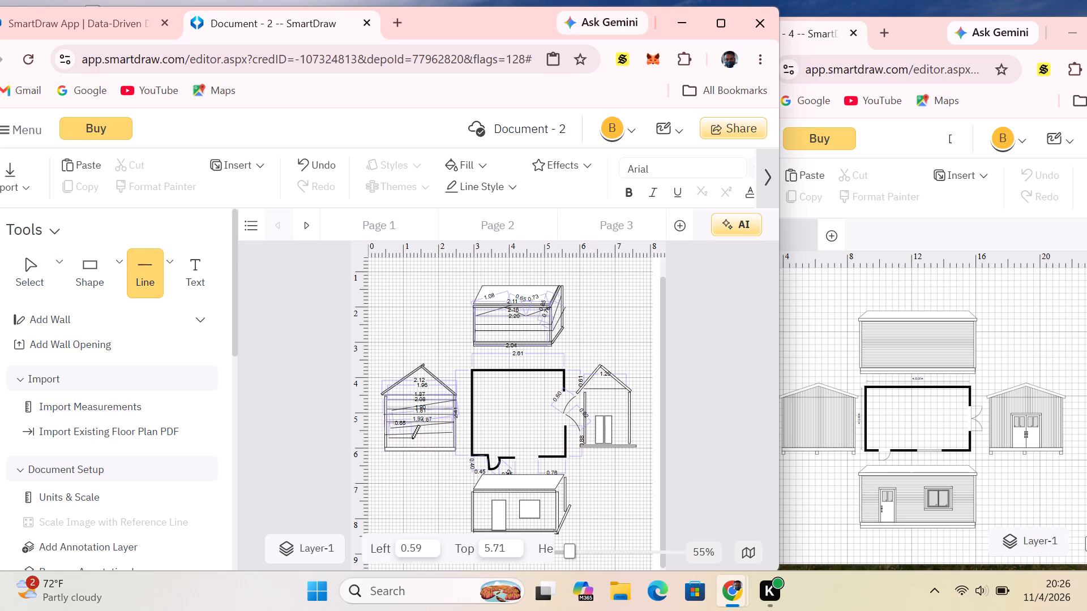
{"action": "left_click_drag", "start_coordinate": [412, 438], "coordinate": [455, 436]}
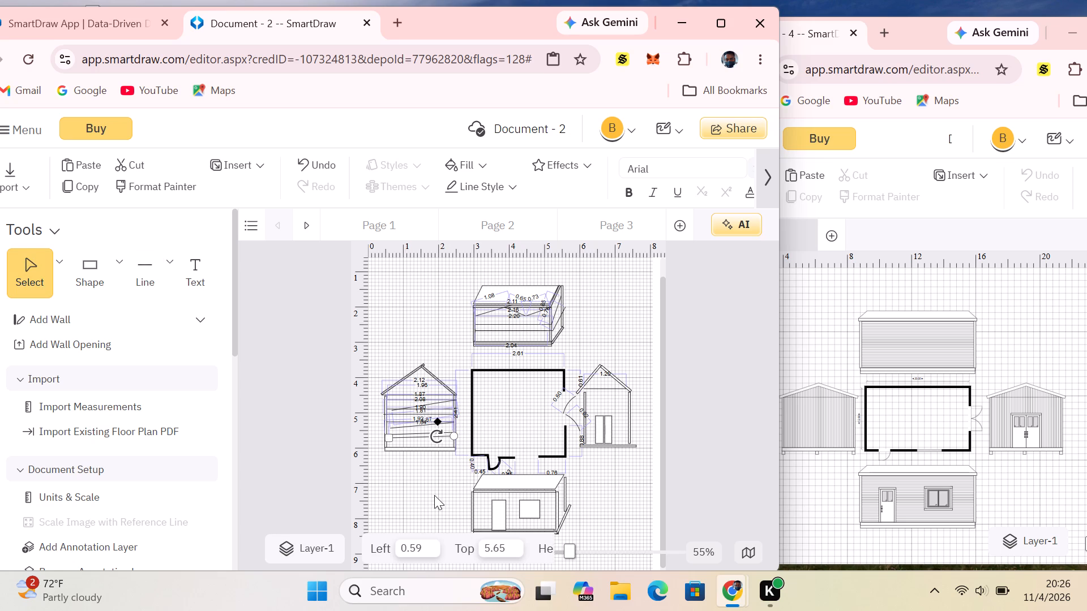
{"action": "left_click", "coordinate": [434, 493]}
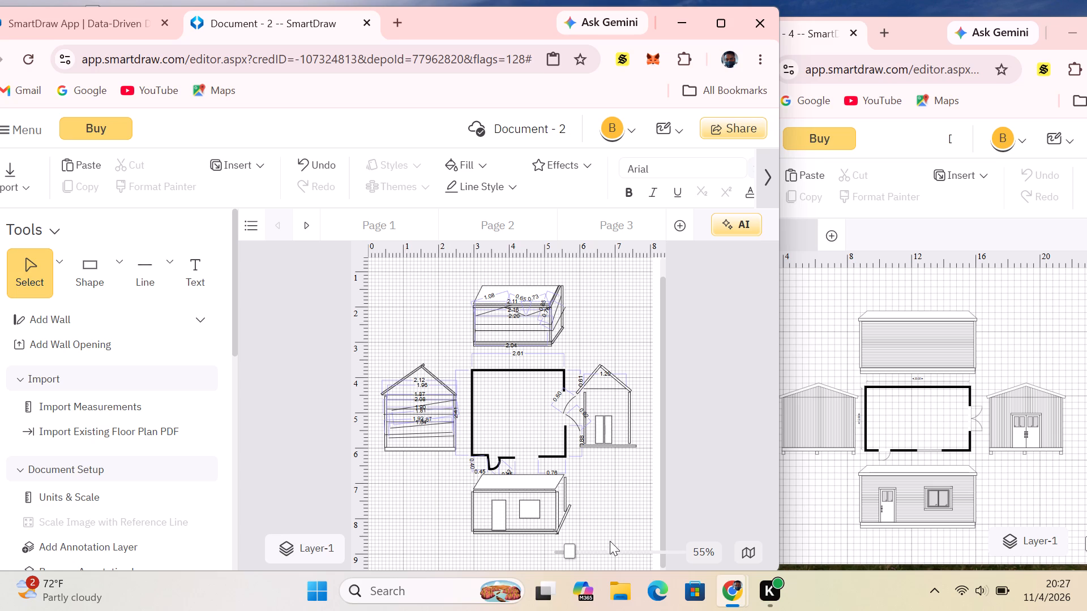
Draw a straight line about 1.87 long from the left gable elevation's lower-left corner, rising toward the right wall edge at Top 5.66.
{"action": "left_click", "coordinate": [174, 272]}
{"action": "left_click", "coordinate": [243, 331]}
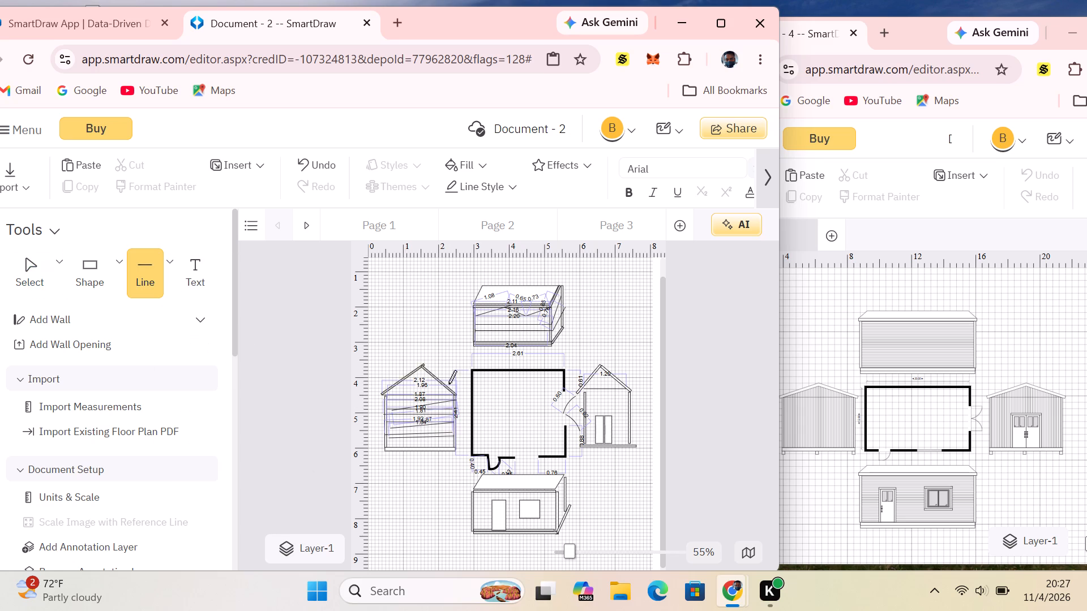
{"action": "left_click_drag", "start_coordinate": [386, 441], "coordinate": [392, 441]}
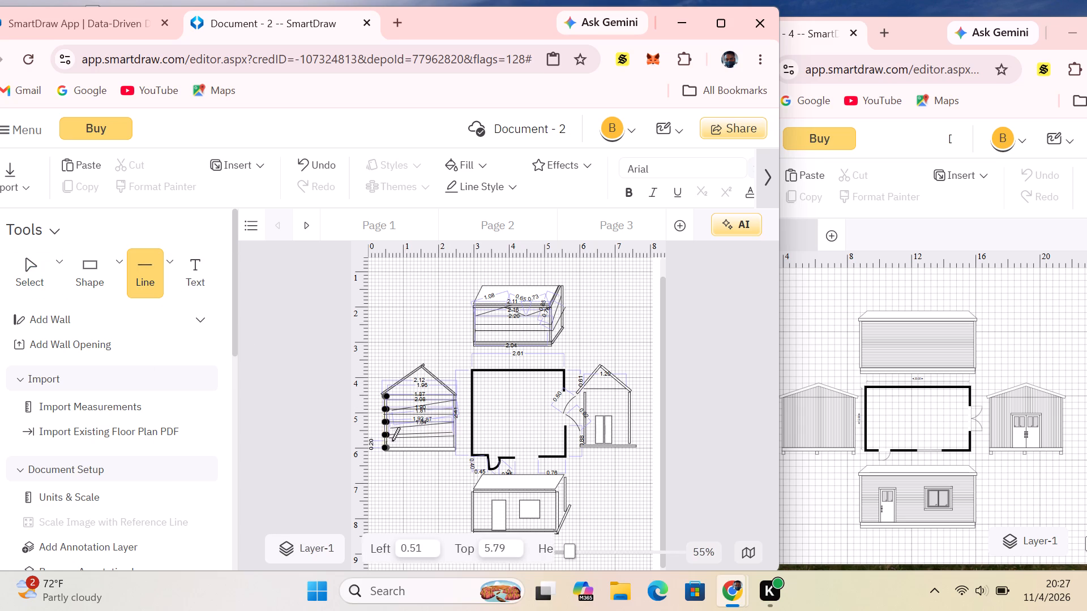
{"action": "left_click_drag", "start_coordinate": [392, 441], "coordinate": [447, 441]}
{"action": "left_click_drag", "start_coordinate": [447, 441], "coordinate": [451, 434]}
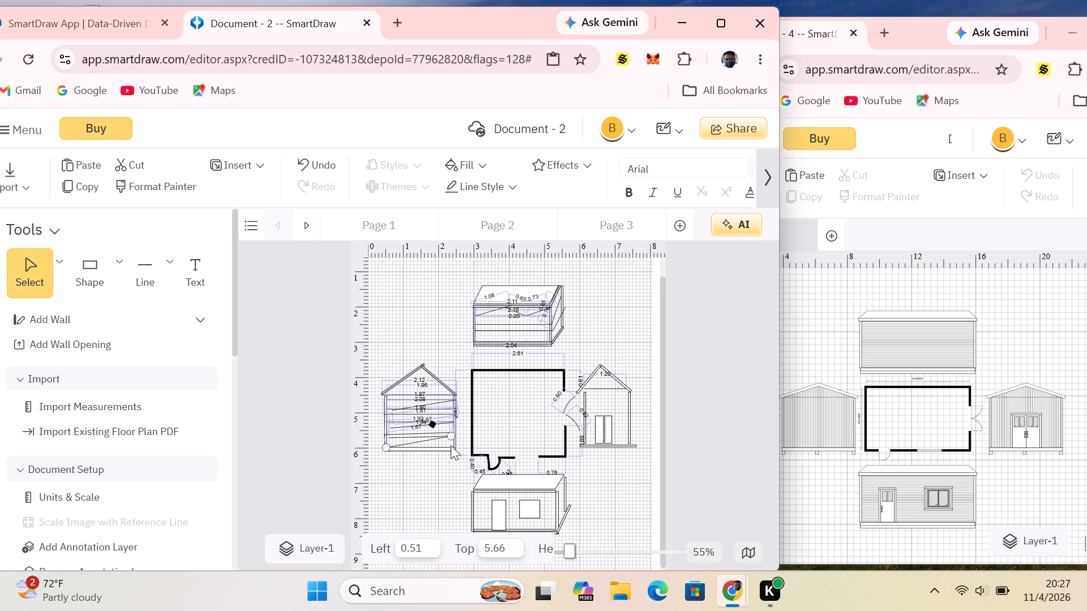
{"action": "left_click", "coordinate": [450, 461]}
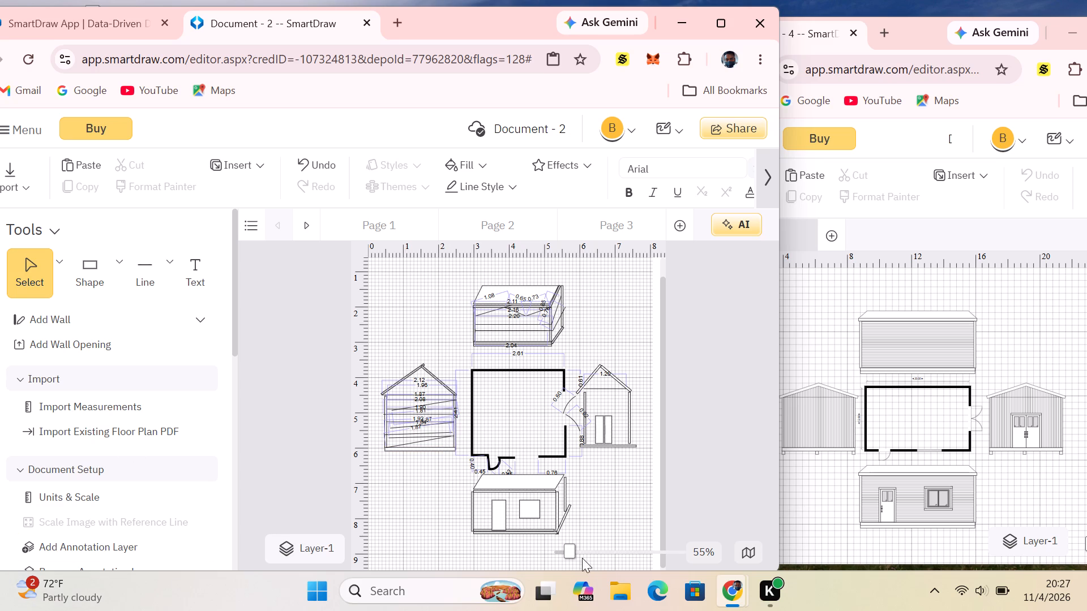
{"action": "left_click", "coordinate": [433, 505]}
Draw a short, nearly vertical line at the left gable elevation's left eave, from the roof slope down past the top siding line.
{"action": "left_click", "coordinate": [139, 267]}
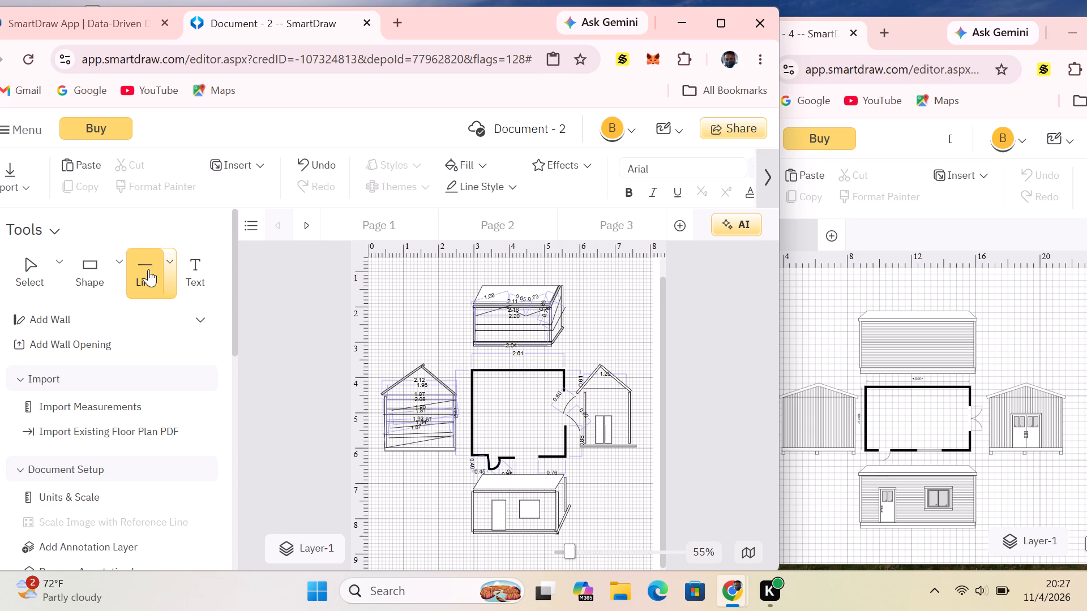
{"action": "left_click_drag", "start_coordinate": [391, 388], "coordinate": [390, 396]}
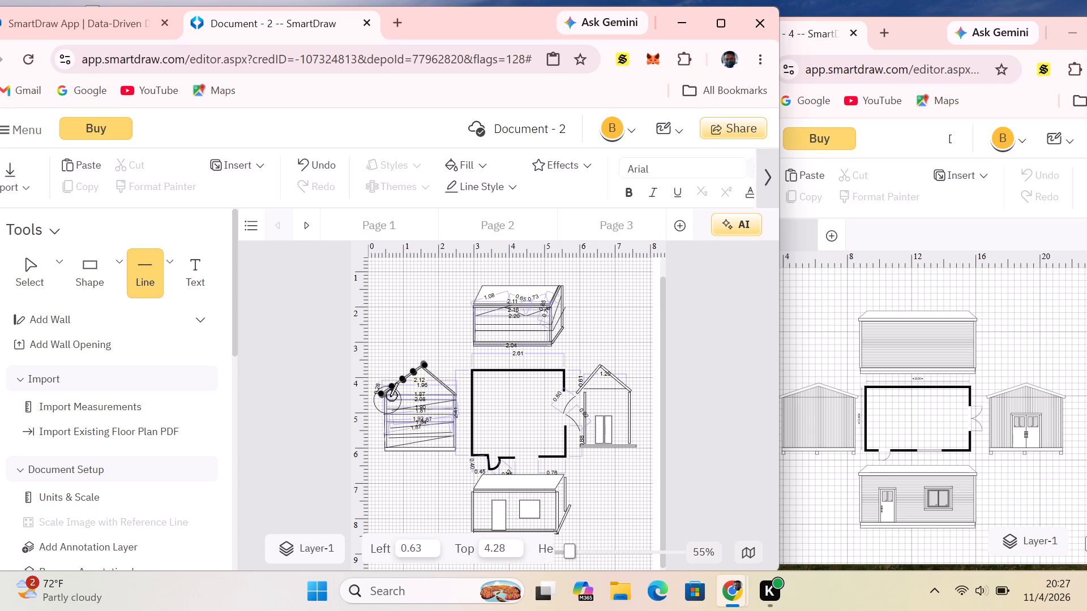
{"action": "left_click_drag", "start_coordinate": [390, 396], "coordinate": [393, 400]}
{"action": "left_click", "coordinate": [391, 328]}
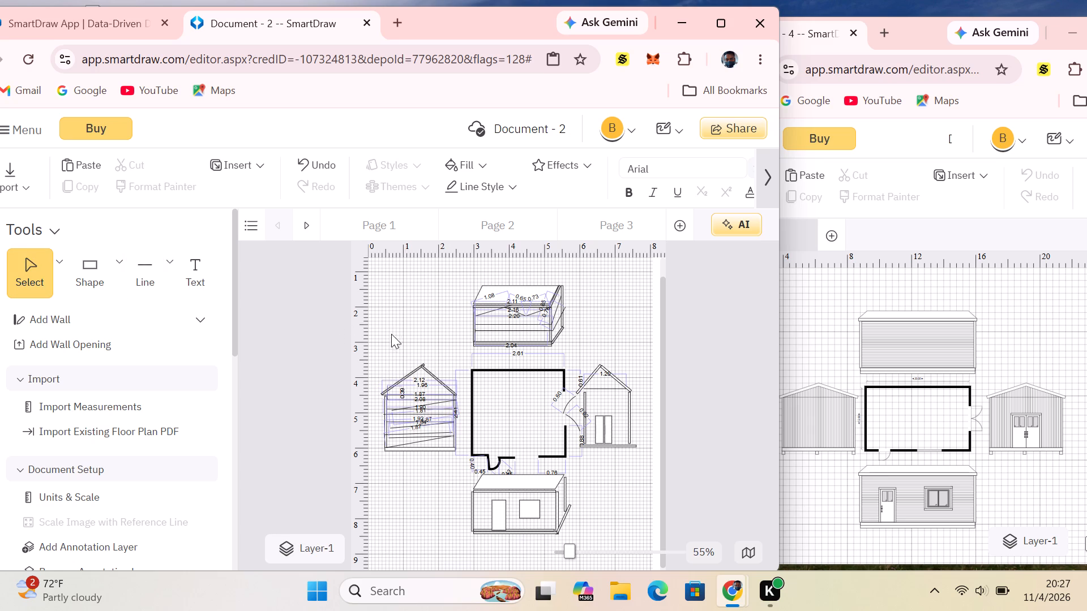
Draw two horizontal lines across the right gable elevation at eave level, the second at about Left 6.20, Top 4.41.
{"action": "left_click", "coordinate": [155, 272]}
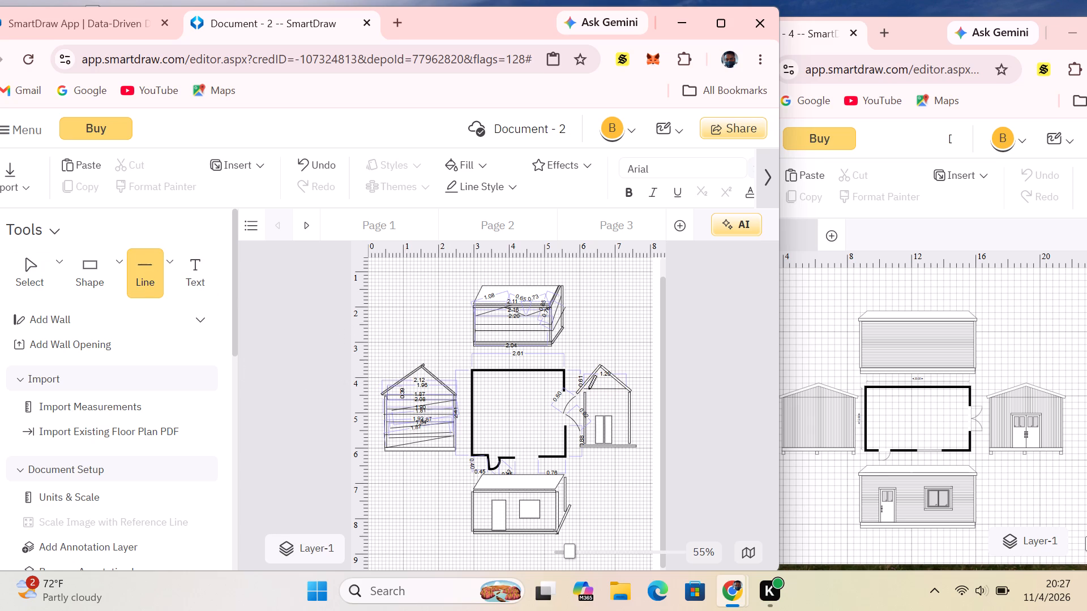
{"action": "left_click_drag", "start_coordinate": [585, 391], "coordinate": [632, 392]}
{"action": "left_click", "coordinate": [637, 360]}
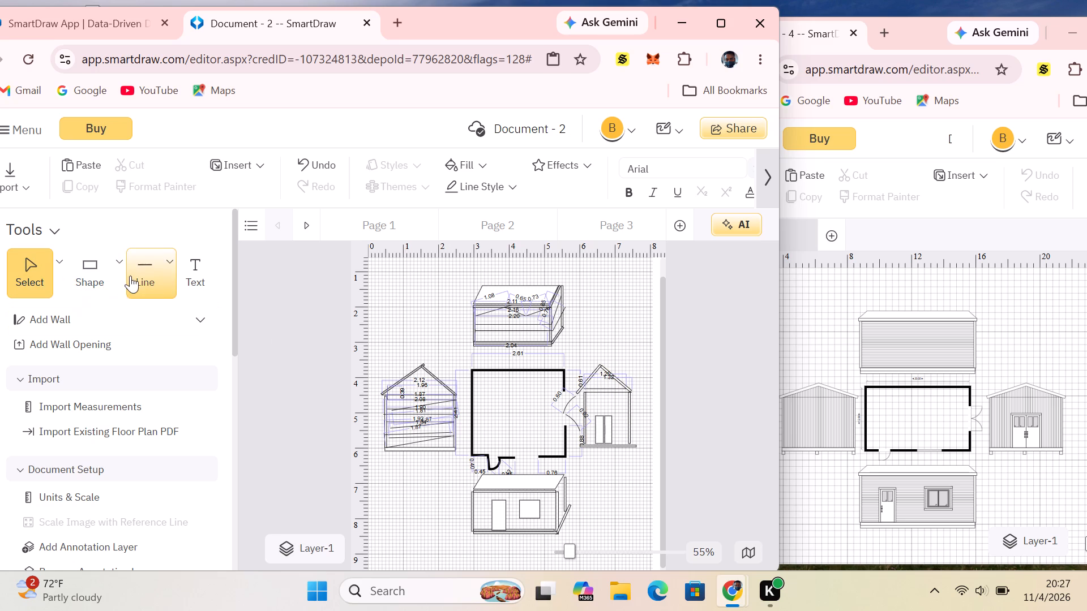
{"action": "left_click", "coordinate": [132, 275]}
{"action": "left_click_drag", "start_coordinate": [587, 394], "coordinate": [628, 395]}
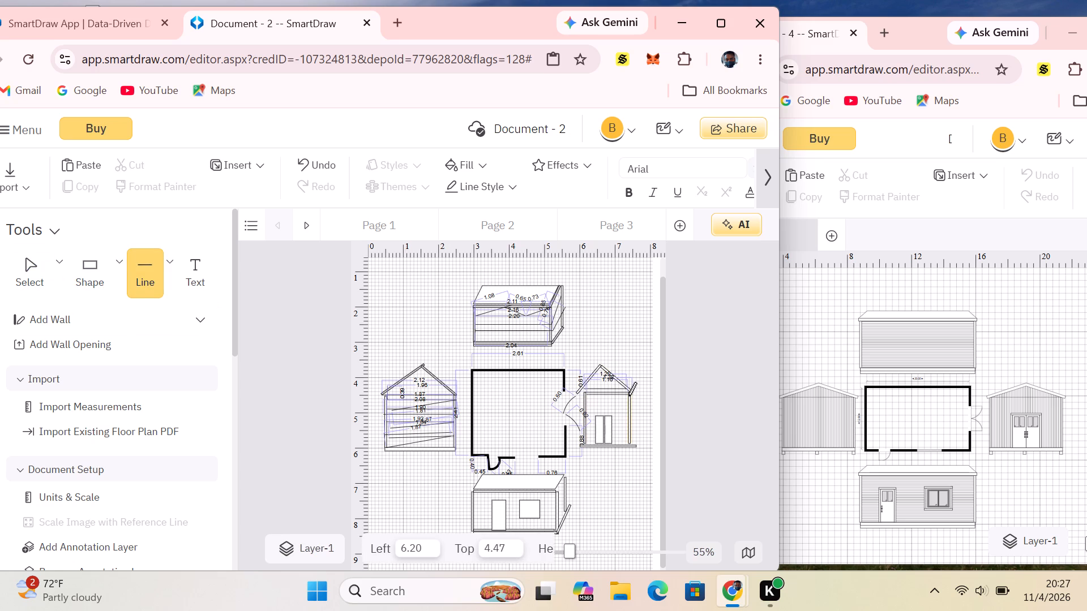
{"action": "left_click_drag", "start_coordinate": [628, 395], "coordinate": [628, 397]}
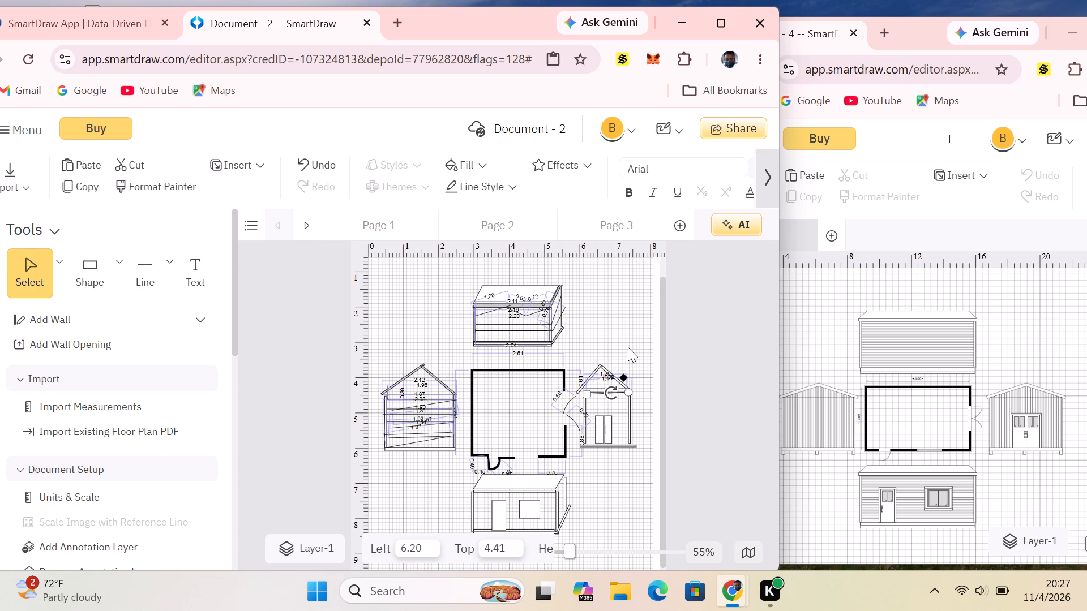
{"action": "left_click", "coordinate": [628, 347]}
Draw a straight siding line about 1.09 long across the right gable elevation's upper wall, sloping slightly down to the right below the eave lines.
{"action": "left_click", "coordinate": [135, 273]}
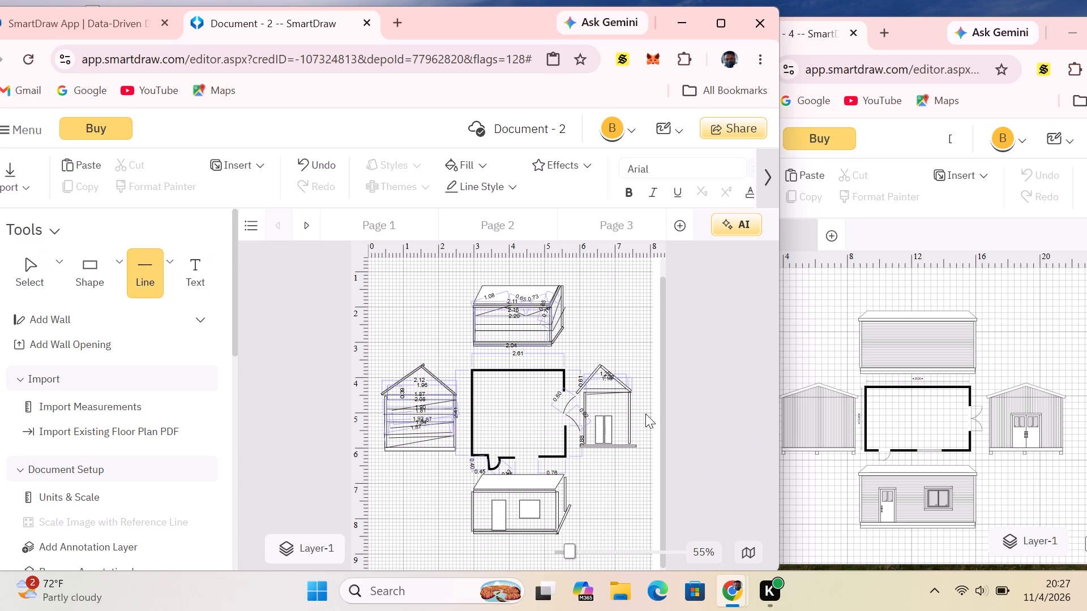
{"action": "left_click_drag", "start_coordinate": [589, 395], "coordinate": [606, 397]}
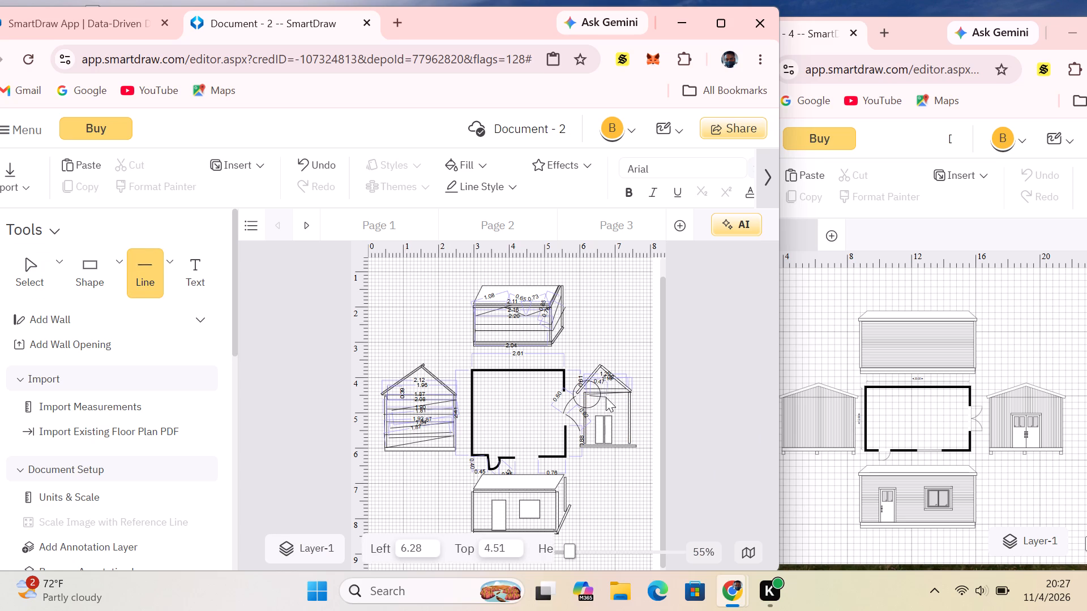
{"action": "left_click_drag", "start_coordinate": [606, 397], "coordinate": [628, 401]}
{"action": "left_click", "coordinate": [635, 361]}
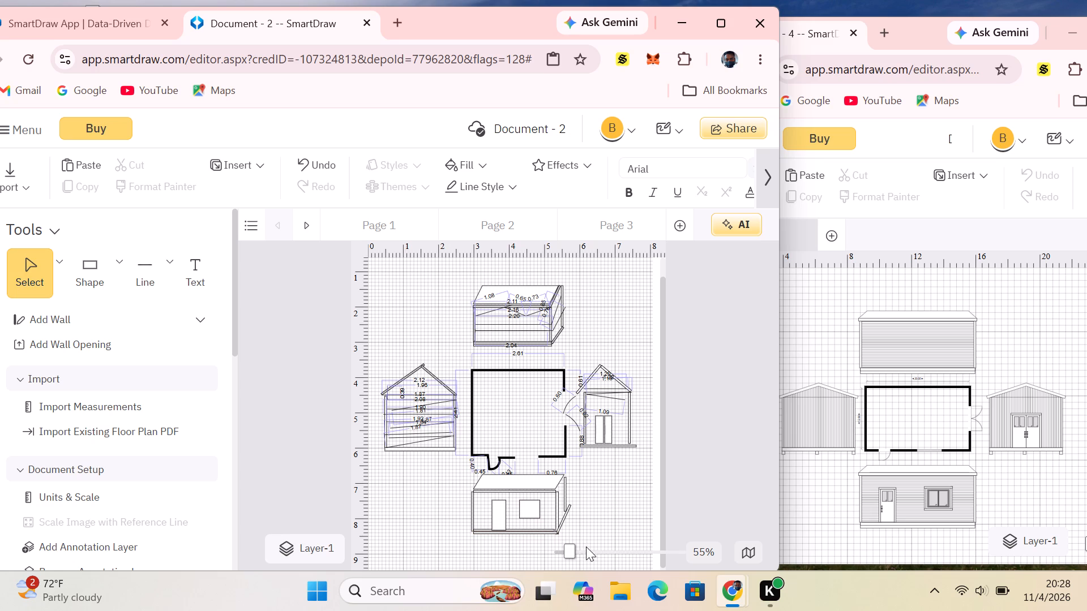
{"action": "left_click", "coordinate": [589, 524]}
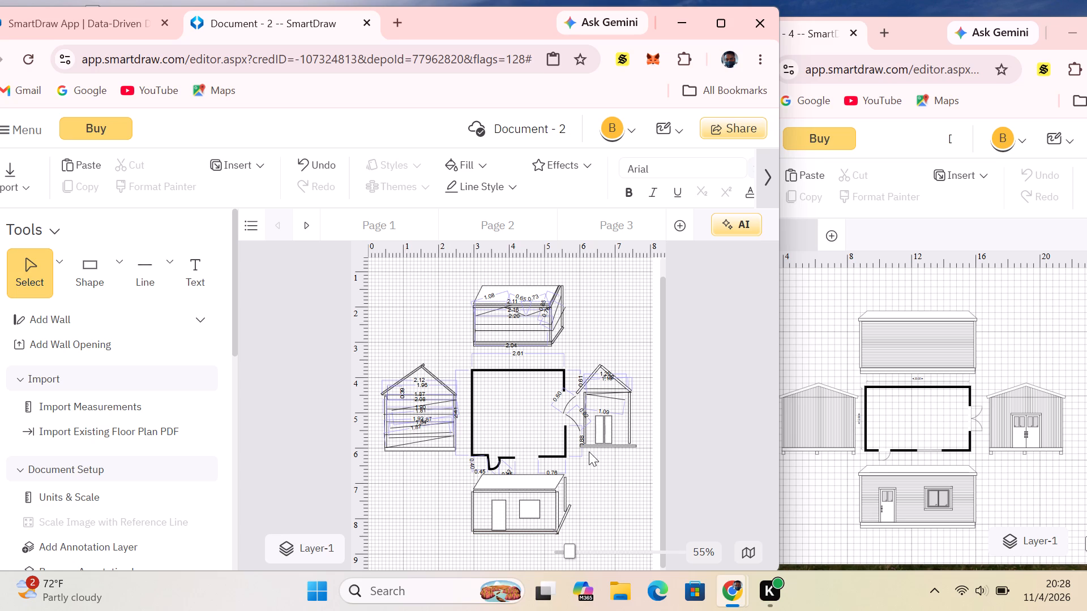